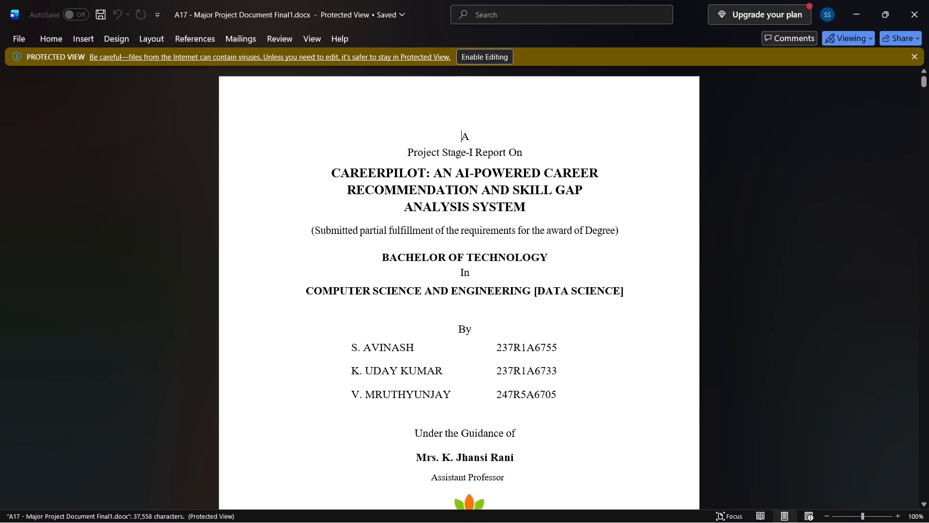
Switch from the open Word project report to WhatsApp.
key(alt+Tab)
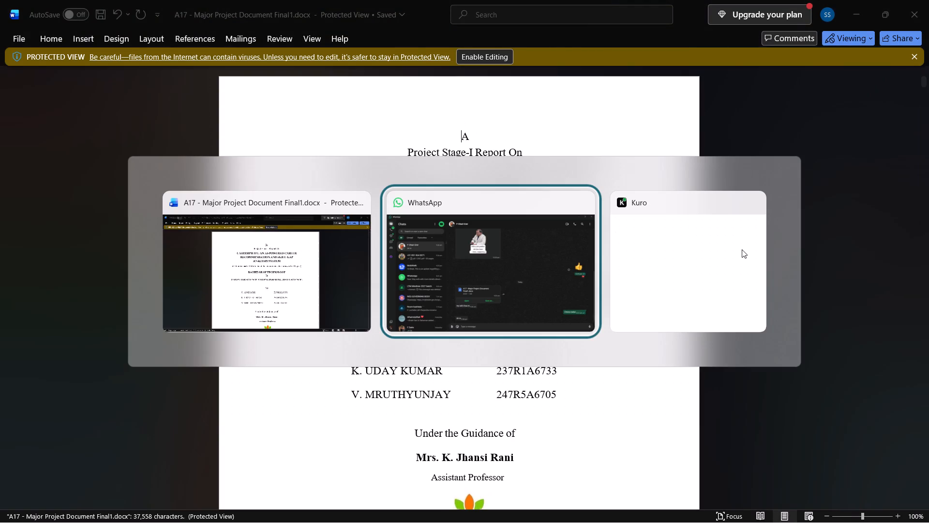
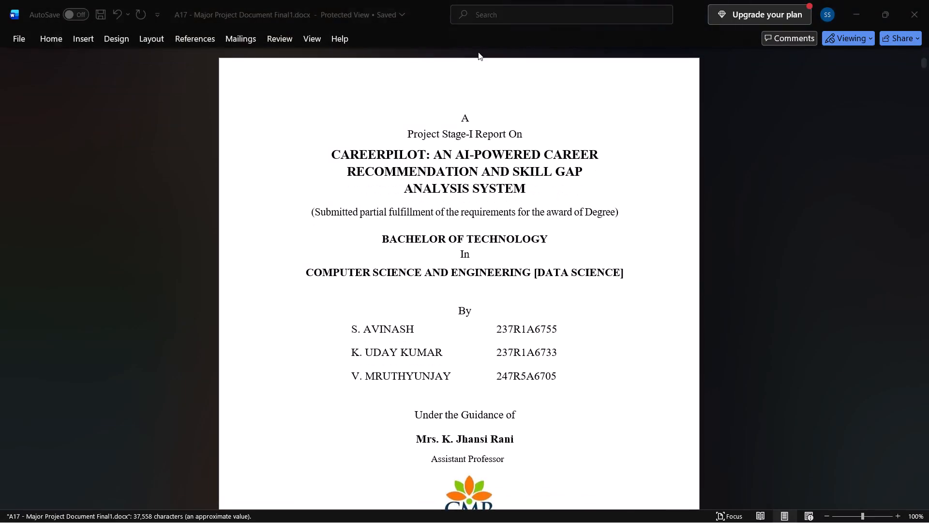
Review the report's front matter from the cover page through the abstract and contents to the list of tables.
scroll(453, 232, down, 2)
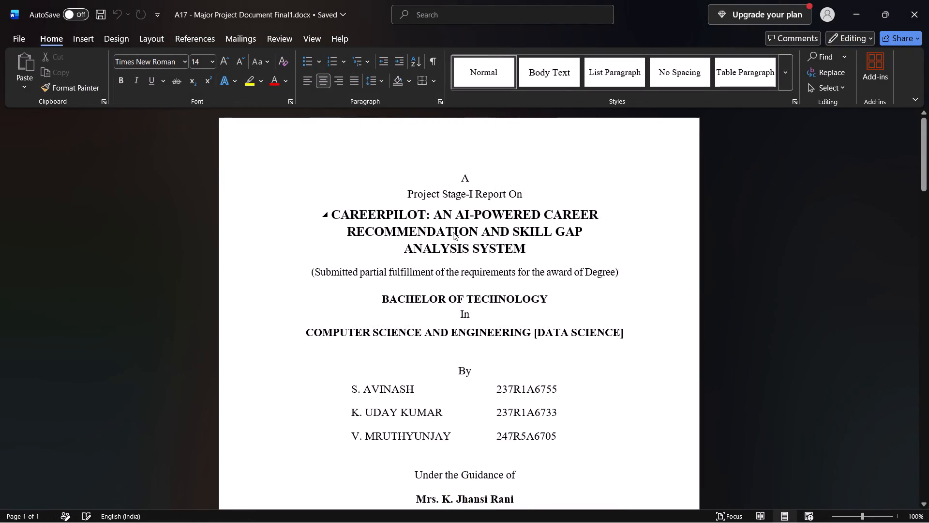
scroll(453, 232, down, 7)
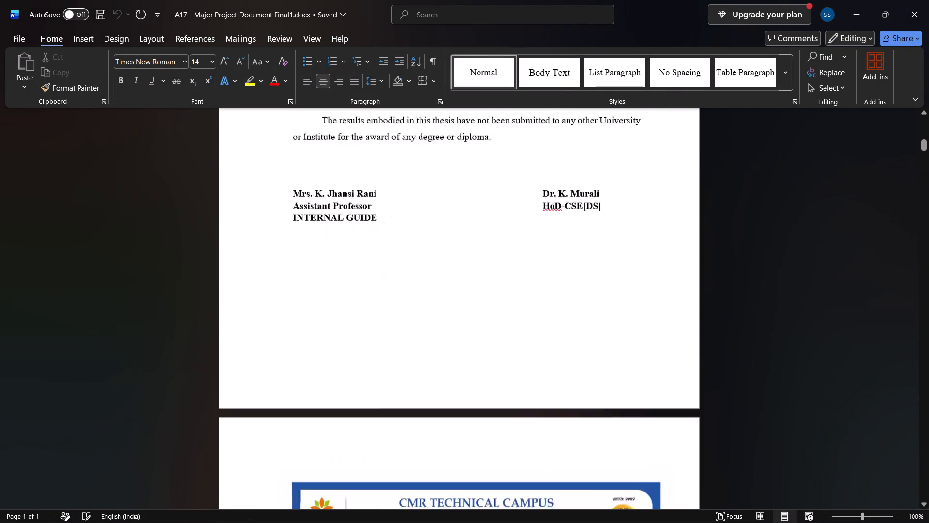
scroll(453, 232, down, 3)
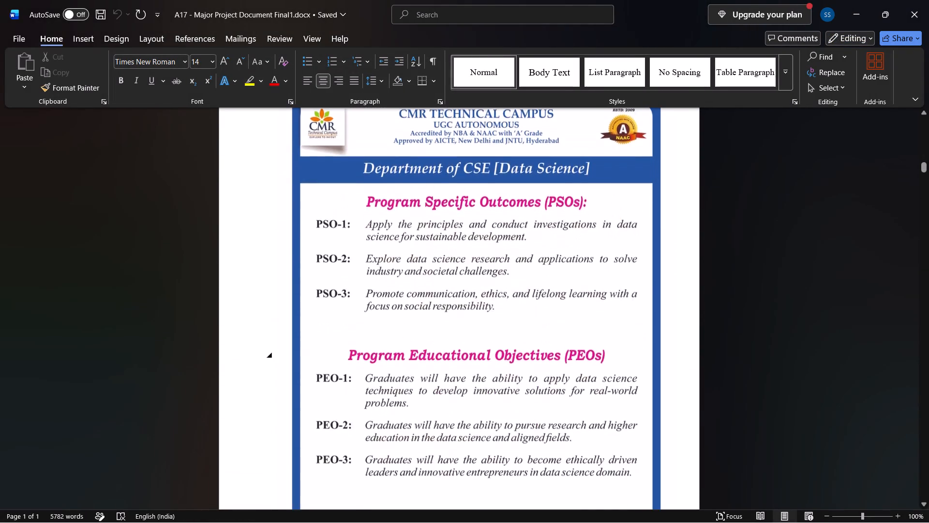
scroll(453, 232, down, 4)
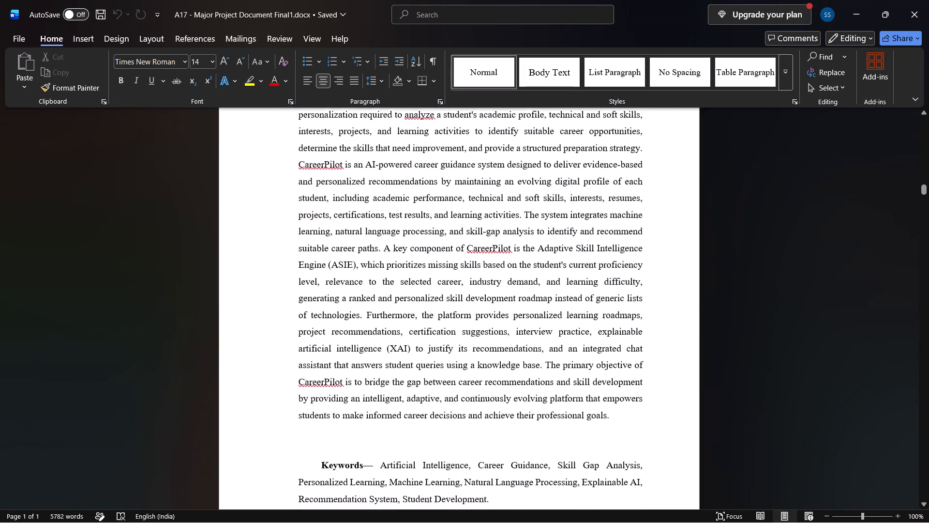
scroll(453, 232, down, 3)
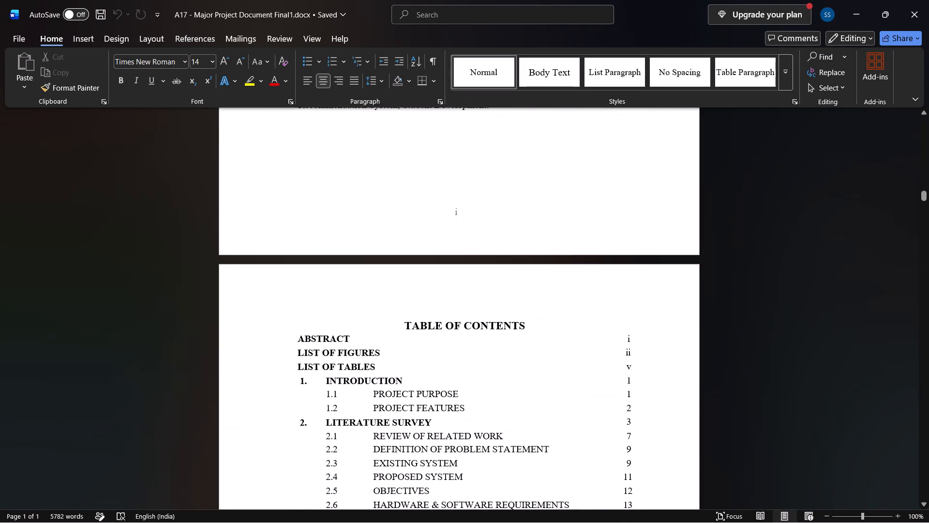
scroll(453, 232, down, 5)
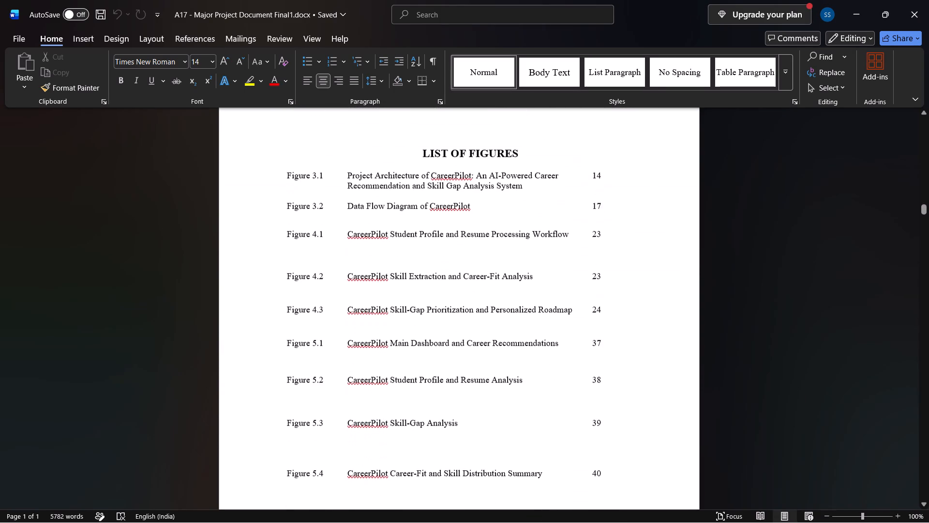
scroll(453, 232, down, 5)
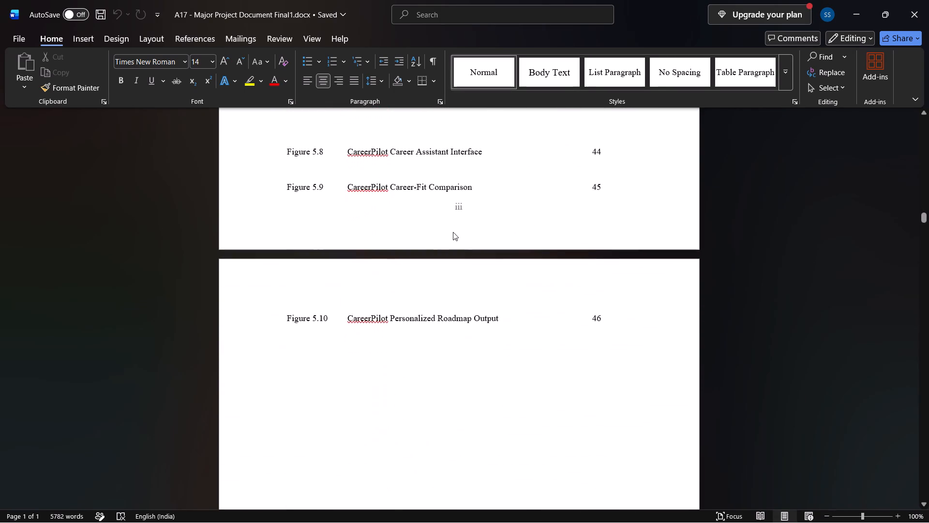
scroll(453, 232, down, 5)
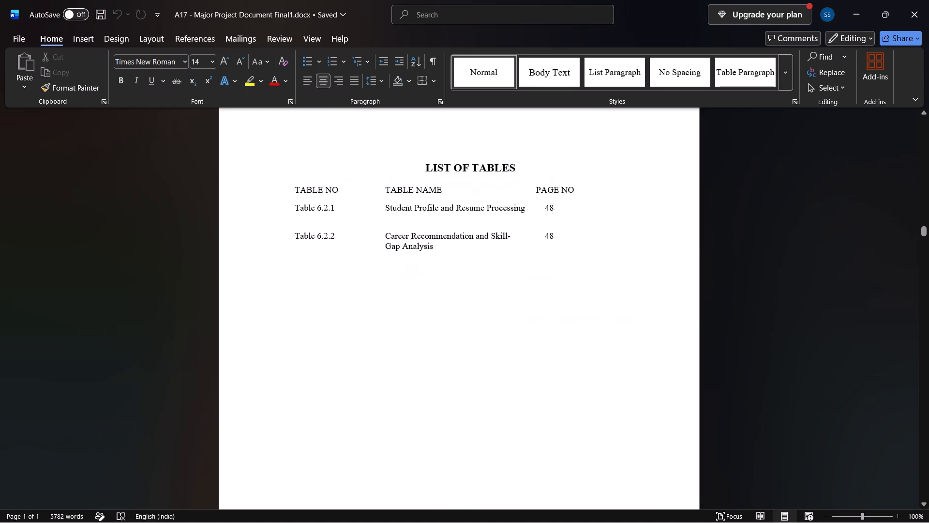
Check the page numbers on the list of figures, list of tables and opening Introduction chapter pages.
scroll(453, 232, up, 2)
scroll(453, 232, down, 3)
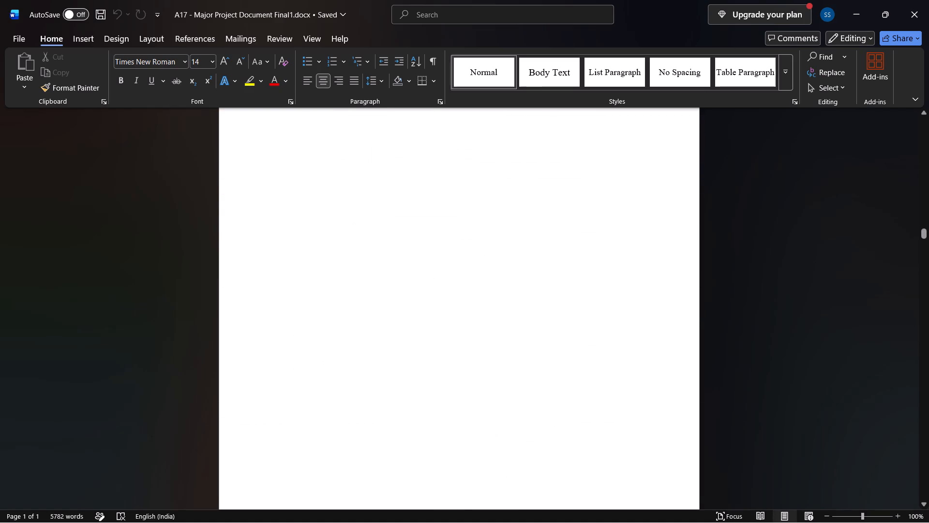
scroll(453, 232, down, 3)
scroll(453, 232, up, 1)
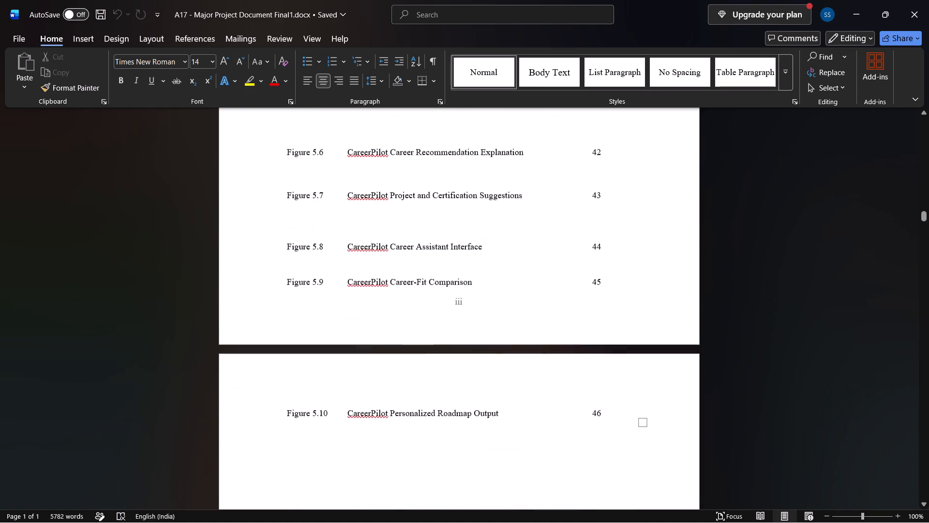
scroll(453, 232, down, 4)
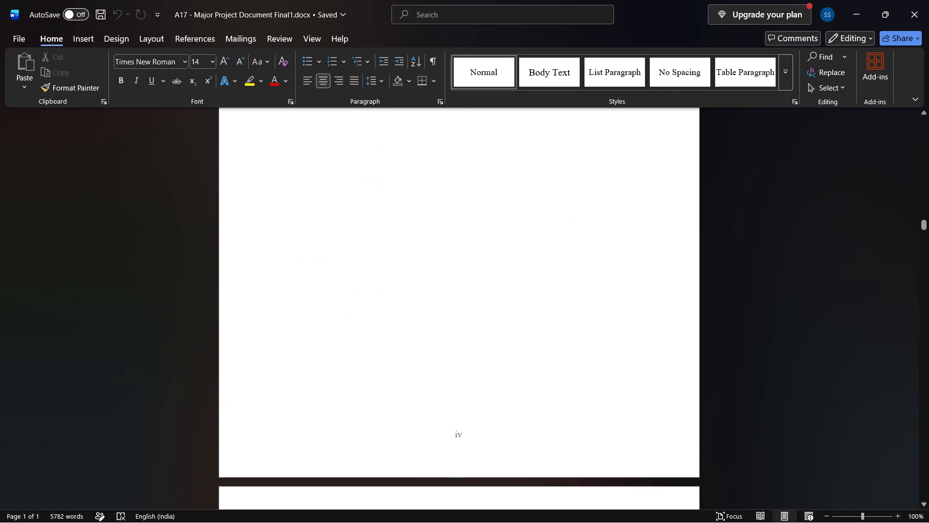
scroll(453, 232, down, 5)
scroll(453, 232, up, 3)
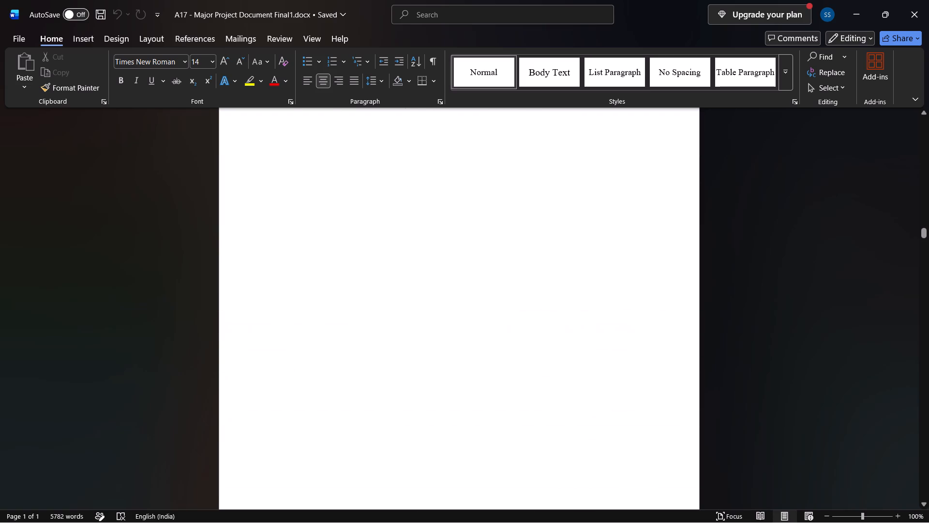
scroll(453, 232, up, 1)
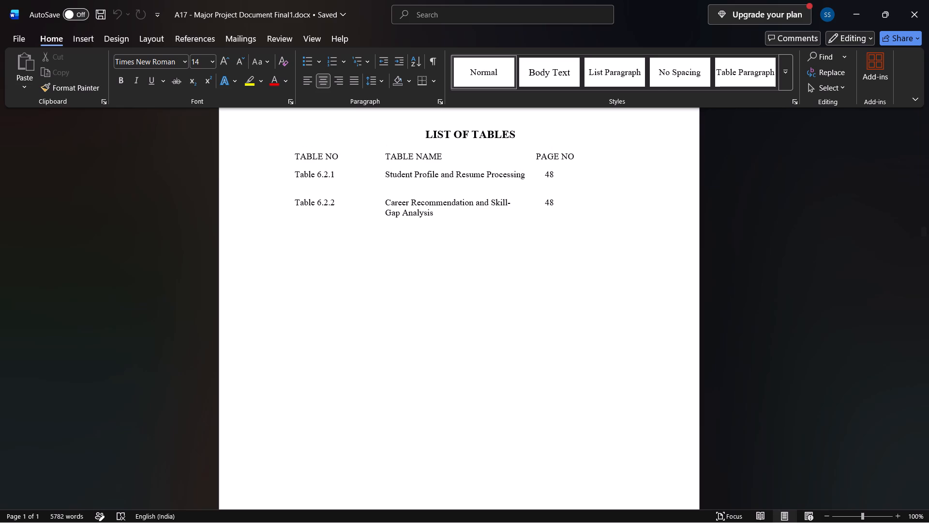
scroll(453, 232, down, 11)
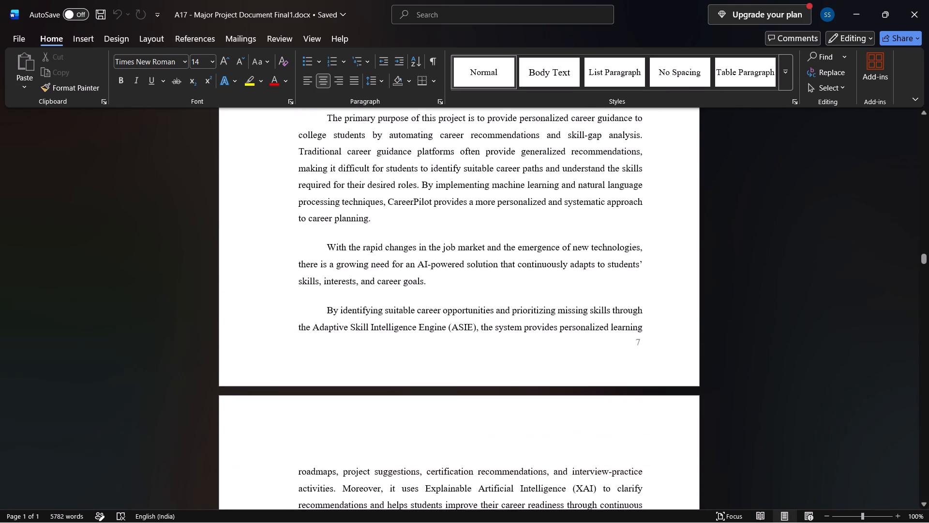
Restart the page numbering at 1 for the section containing the "1. INTRODUCTION" title page.
scroll(453, 232, up, 4)
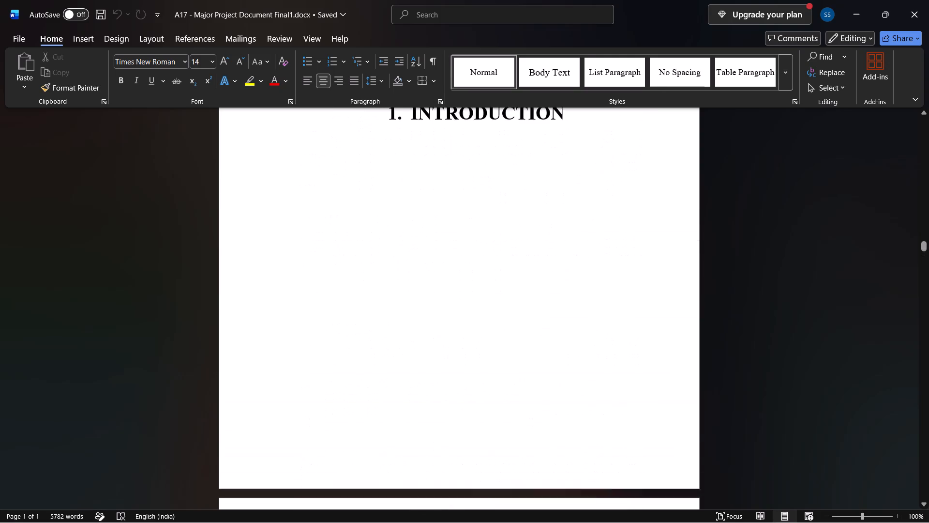
scroll(453, 232, up, 1)
click(465, 325)
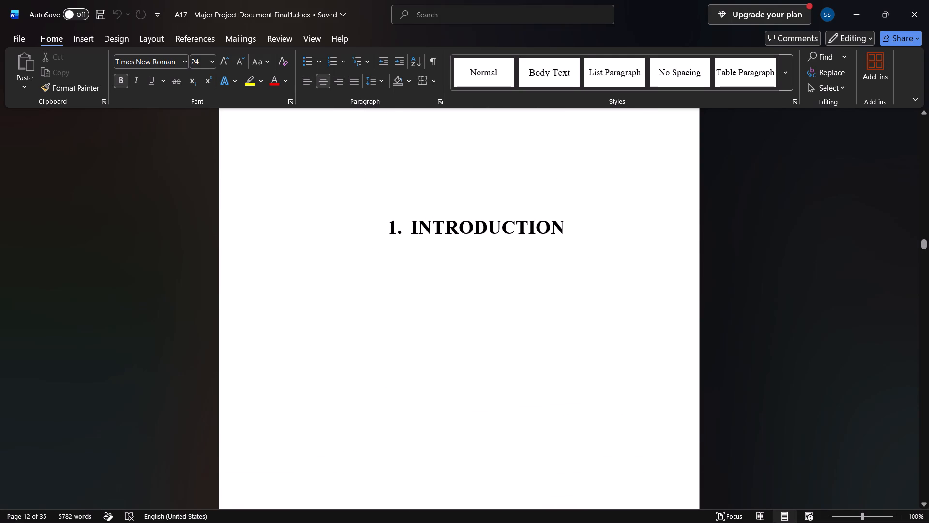
double_click(509, 313)
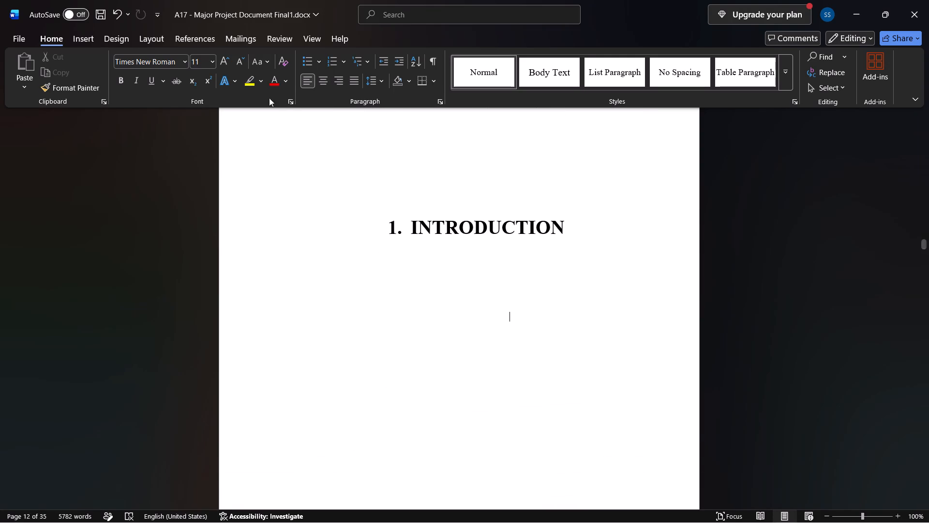
click(84, 40)
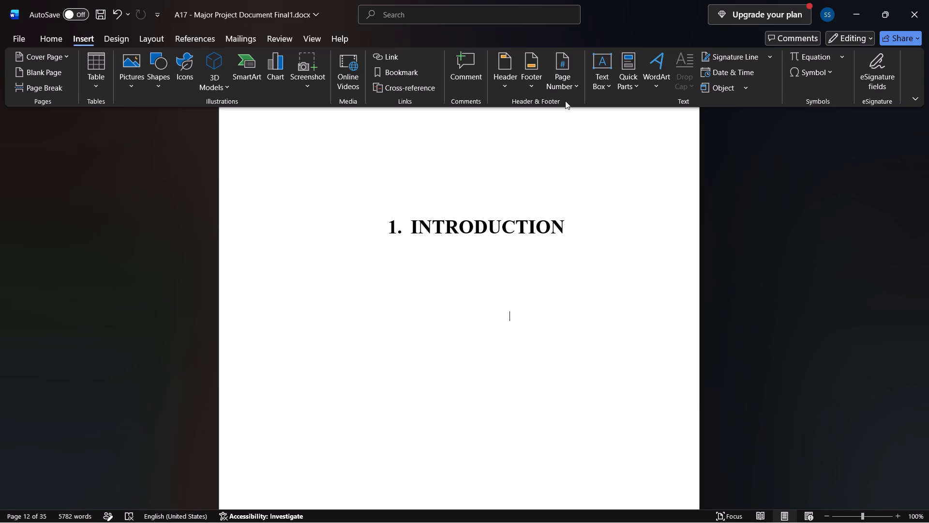
click(565, 71)
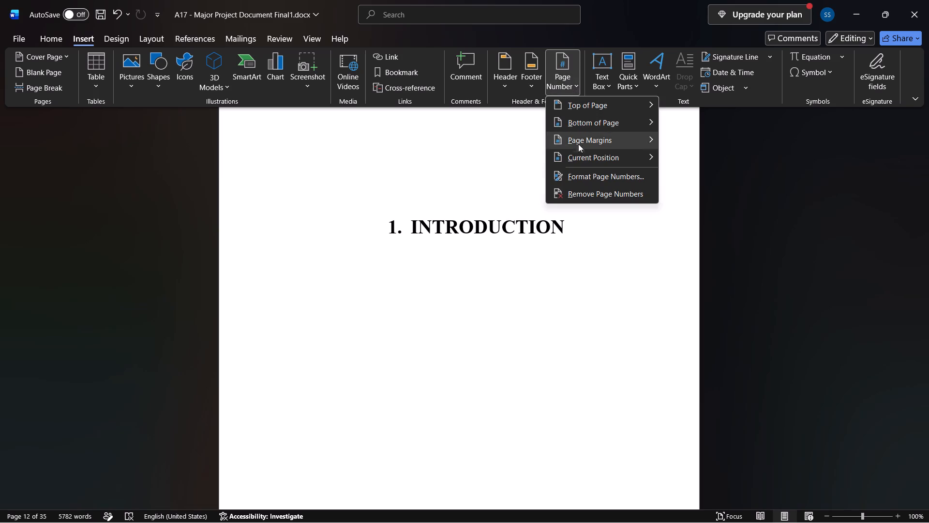
click(580, 177)
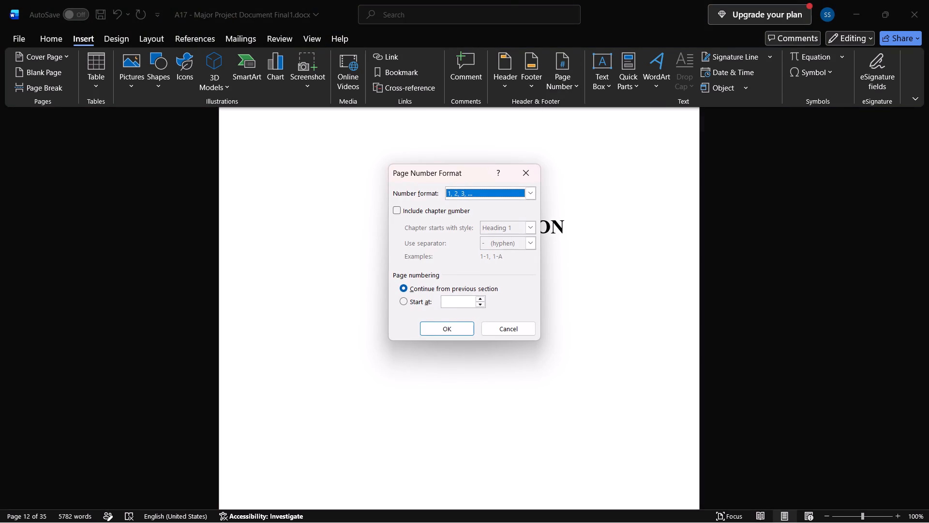
click(400, 302)
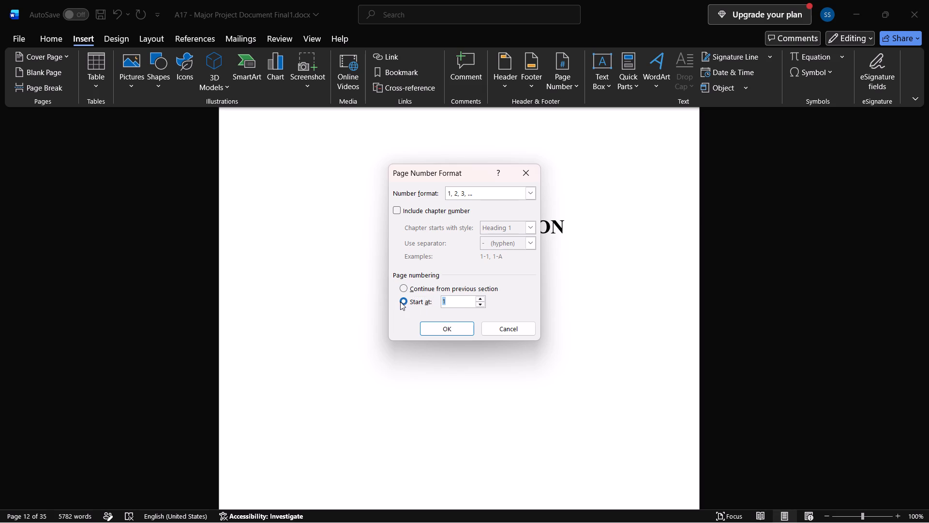
click(455, 336)
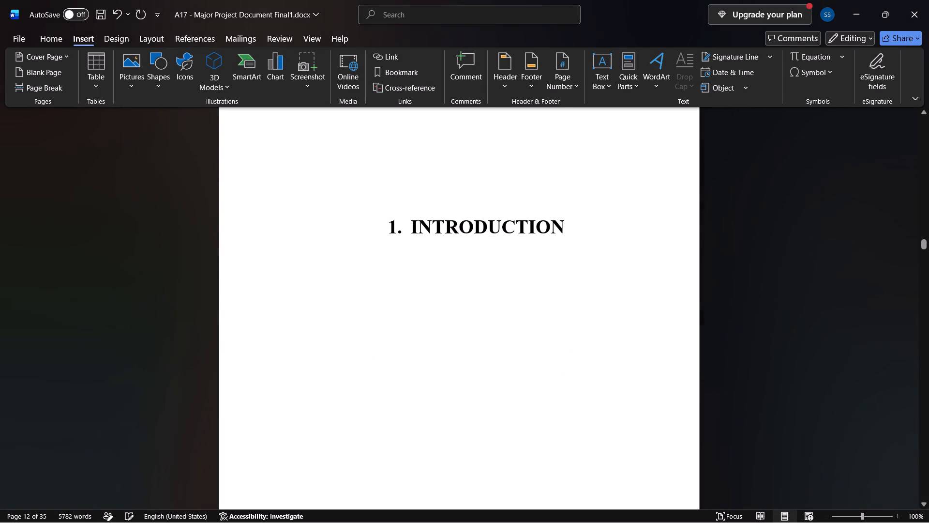
Examine the page numbering from the list of tables through the Literature Review pages in a multi-page view.
ctrl+scroll(465, 293, down, 4)
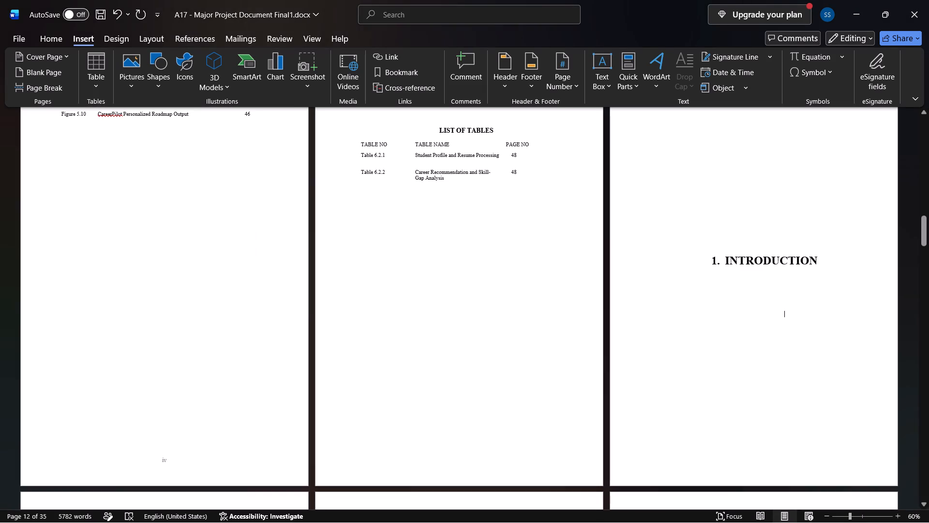
scroll(465, 293, down, 2)
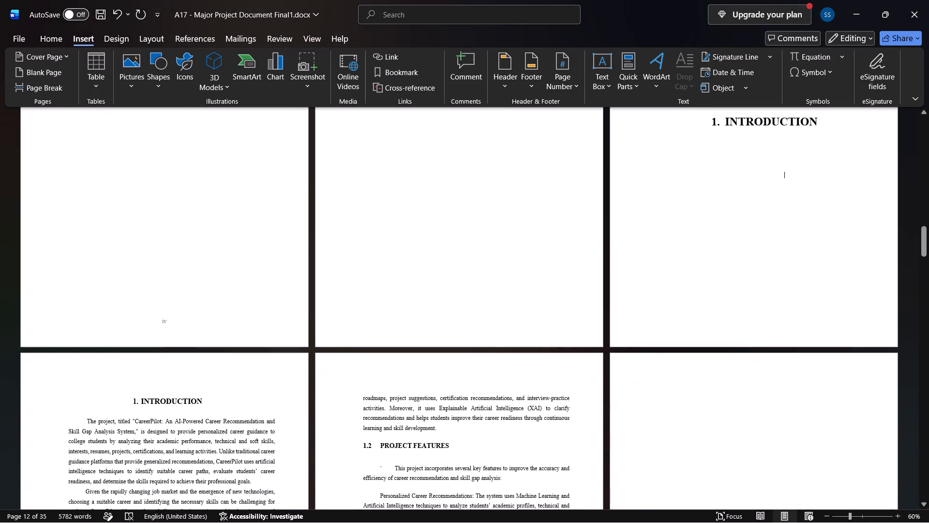
scroll(465, 293, down, 6)
scroll(465, 293, up, 1)
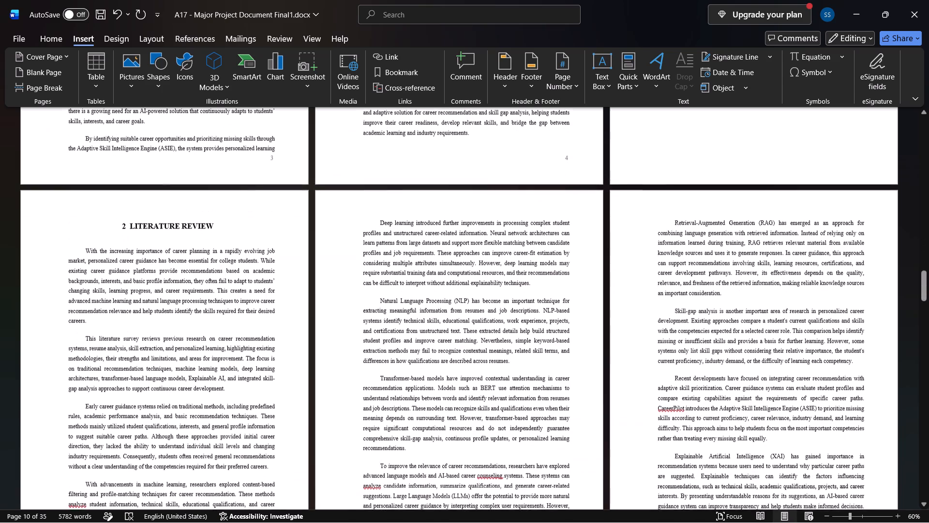
scroll(465, 293, up, 7)
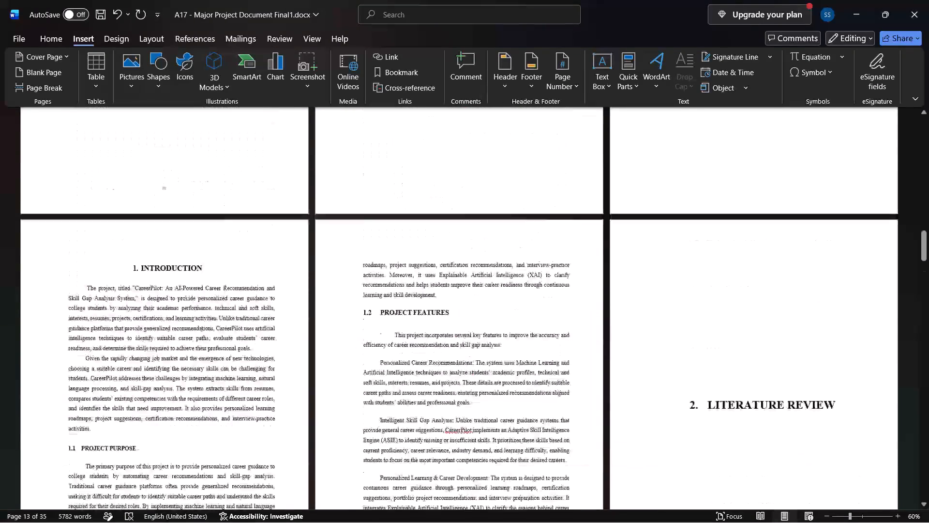
scroll(465, 293, up, 1)
Insert a Plain Number 2 page number at the bottom of the page in the Introduction title page's section.
scroll(465, 293, down, 1)
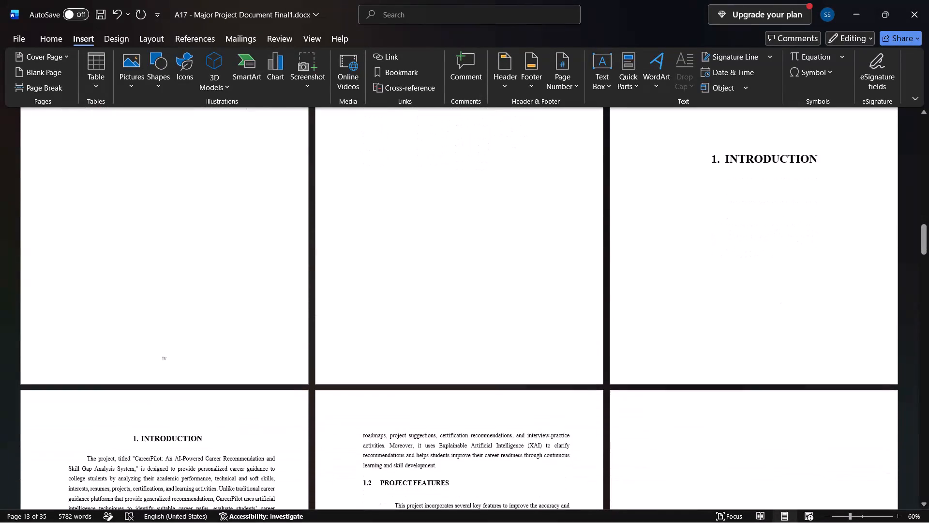
scroll(465, 293, down, 1)
double_click(747, 276)
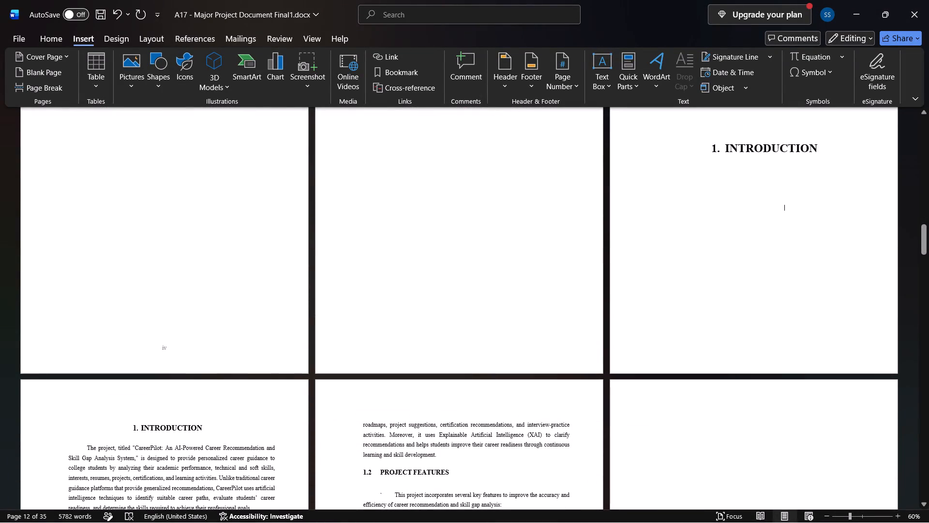
right_click(747, 276)
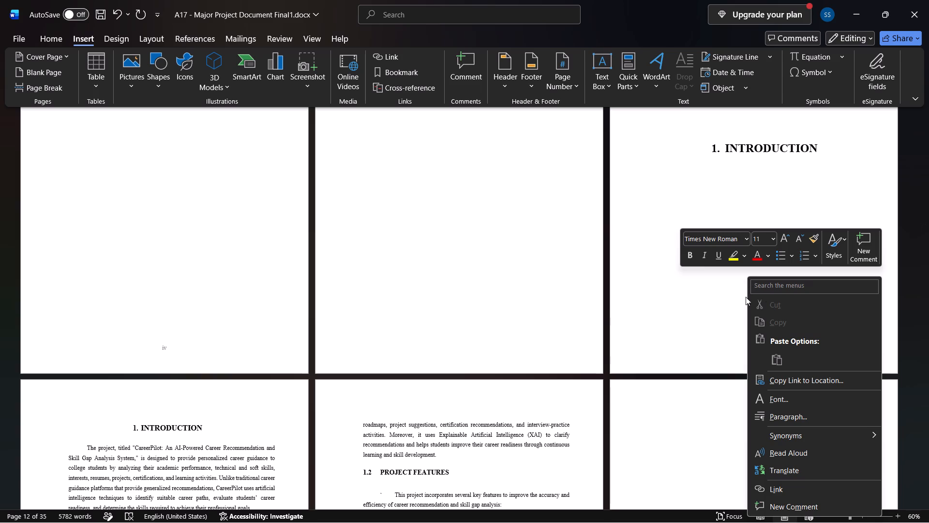
click(557, 86)
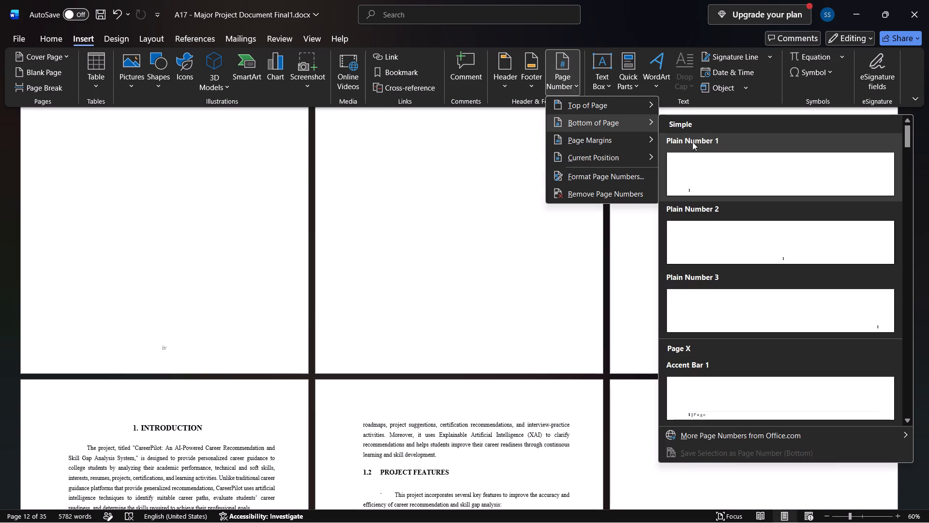
click(749, 242)
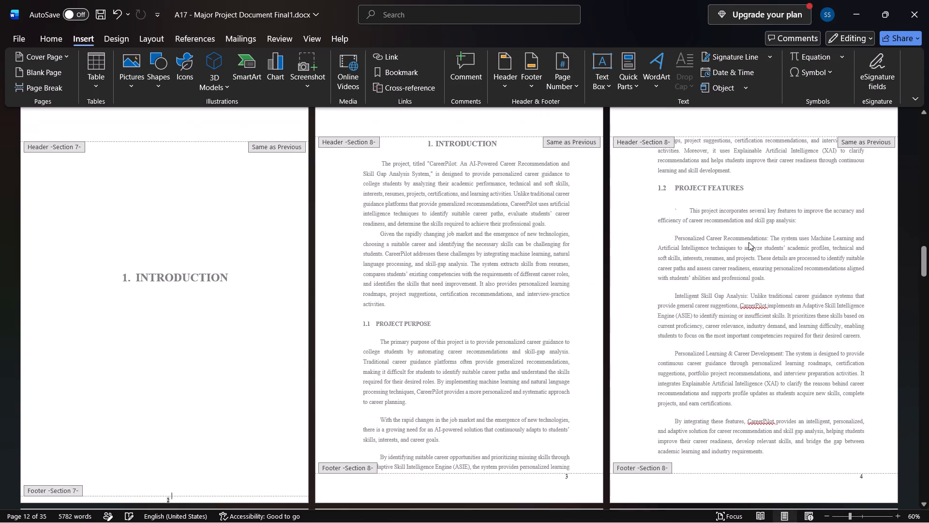
Check the footer page numbers from the list of figures through the Introduction and Literature Review pages.
scroll(633, 254, up, 2)
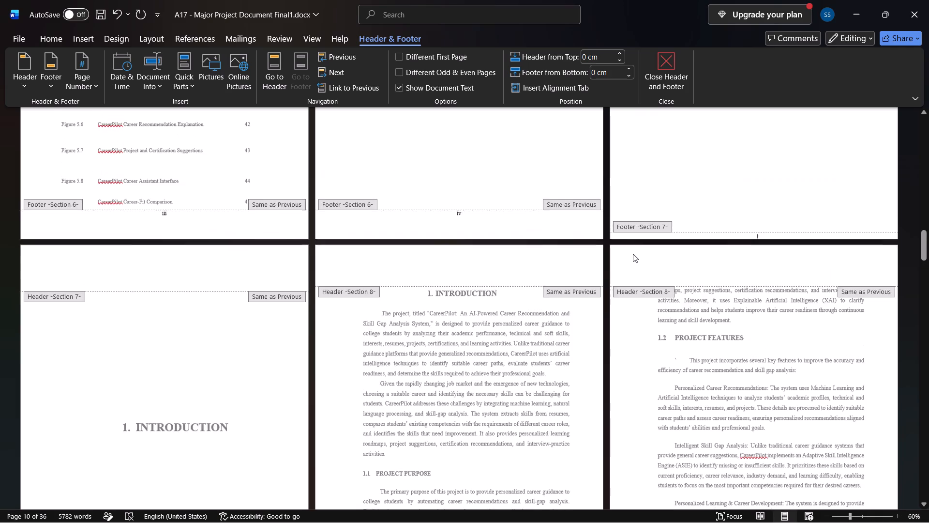
scroll(633, 254, up, 3)
scroll(633, 254, down, 2)
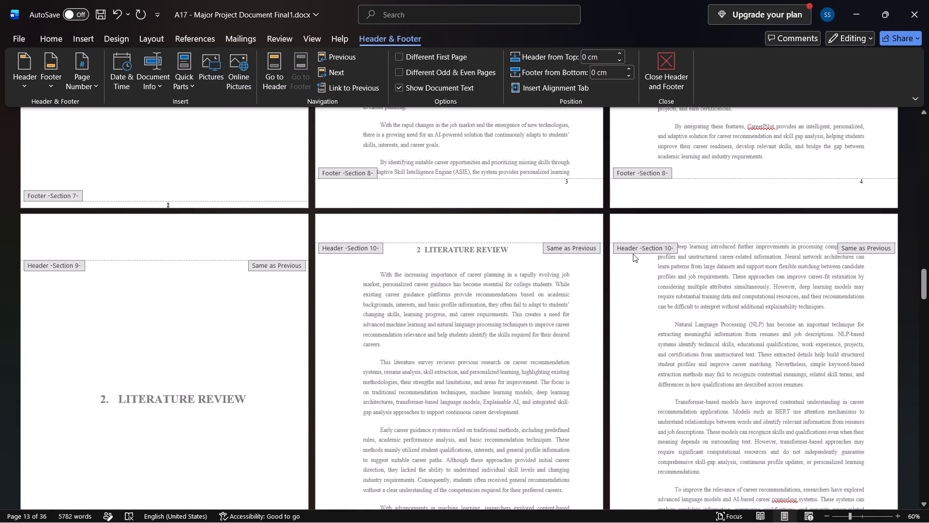
scroll(379, 265, up, 1)
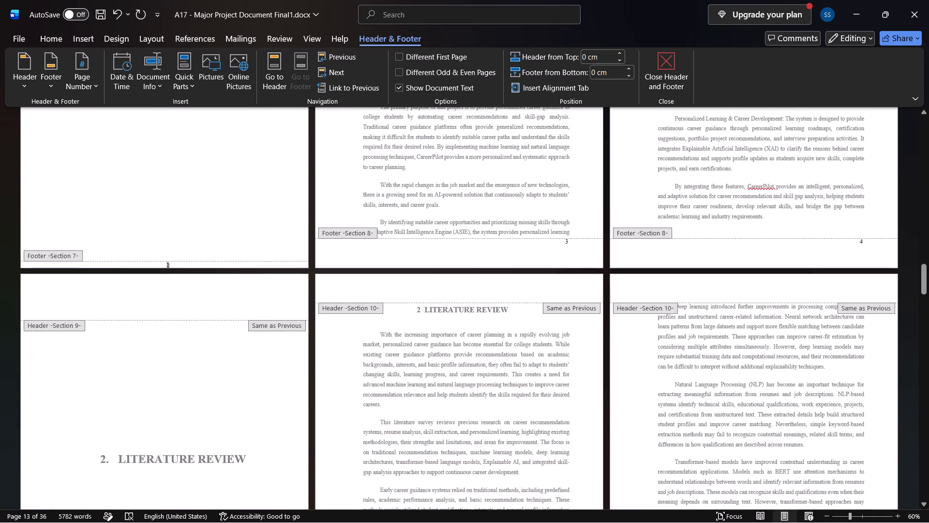
scroll(379, 265, up, 4)
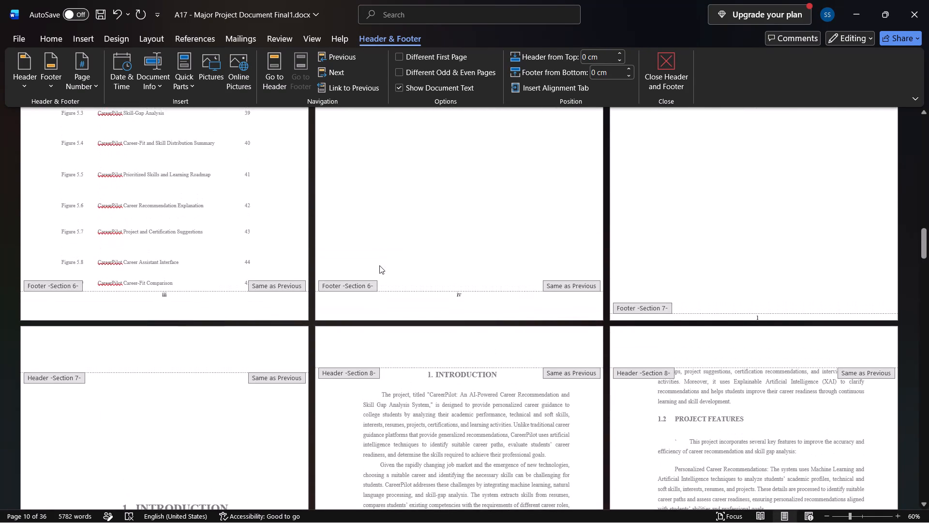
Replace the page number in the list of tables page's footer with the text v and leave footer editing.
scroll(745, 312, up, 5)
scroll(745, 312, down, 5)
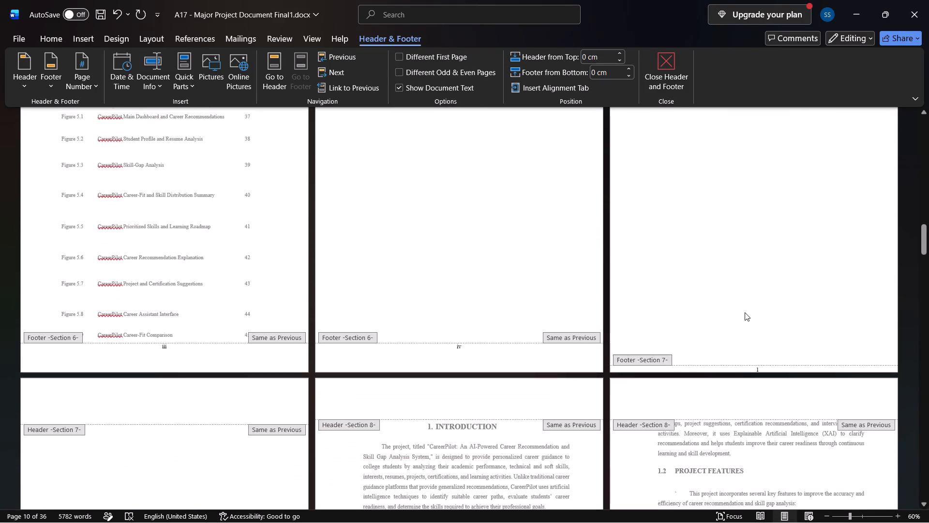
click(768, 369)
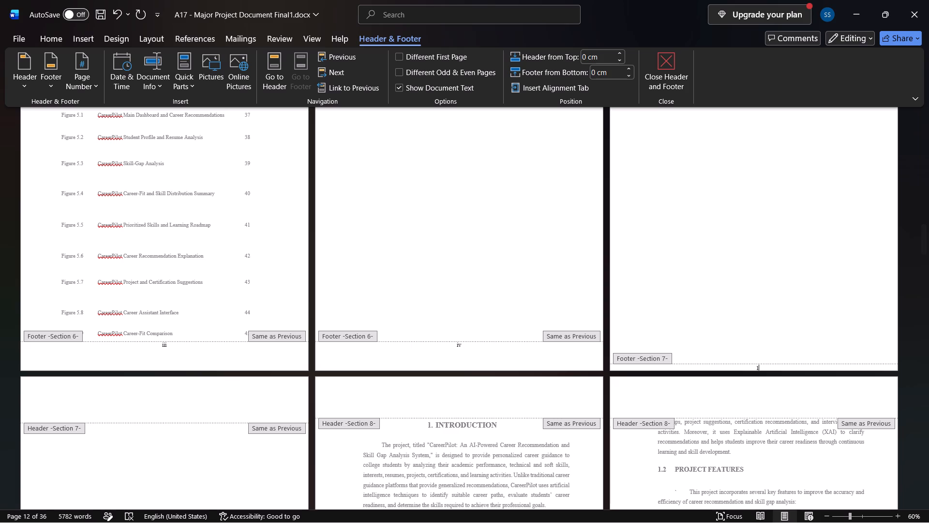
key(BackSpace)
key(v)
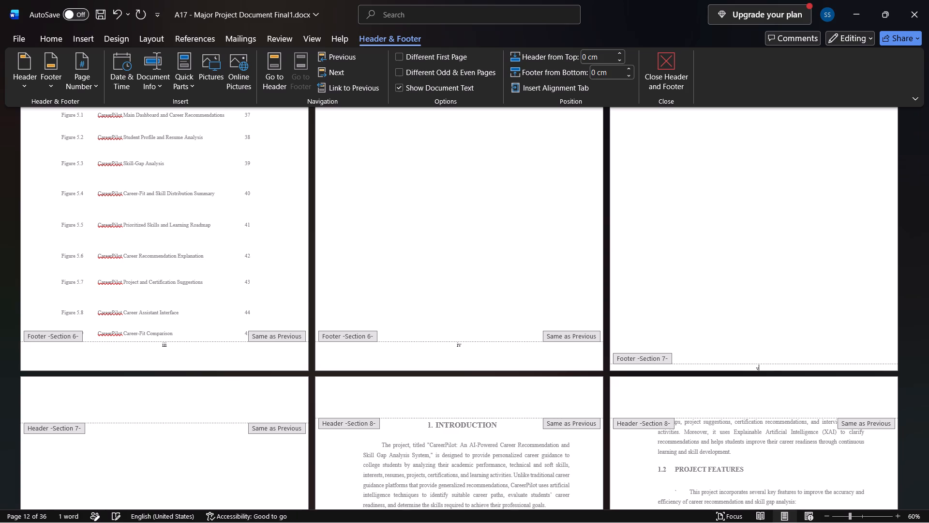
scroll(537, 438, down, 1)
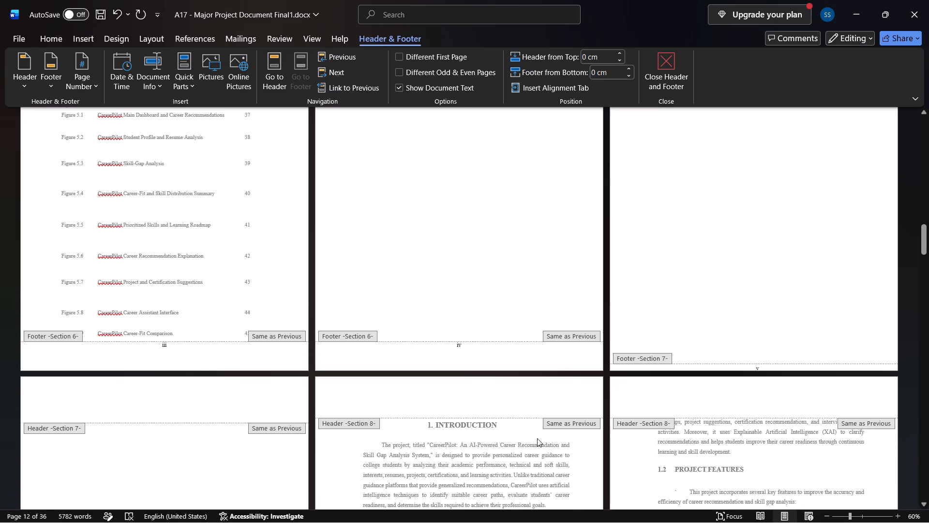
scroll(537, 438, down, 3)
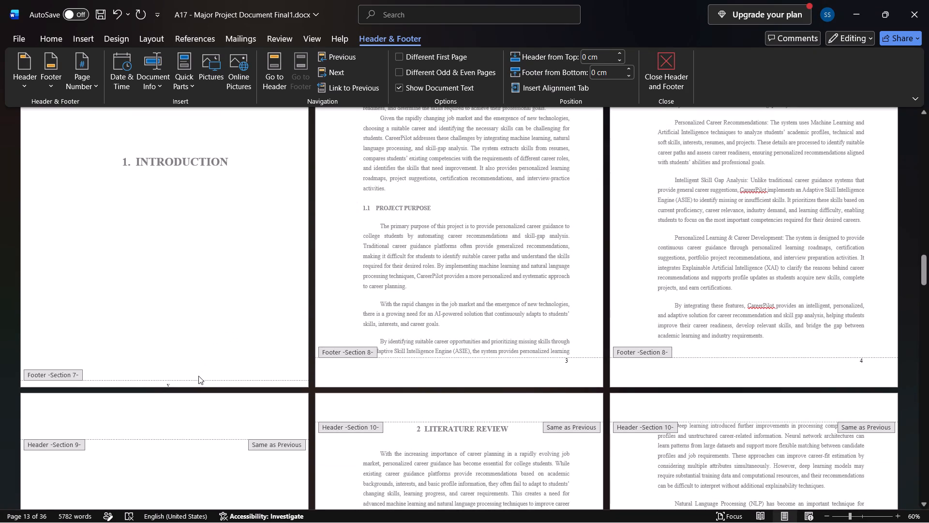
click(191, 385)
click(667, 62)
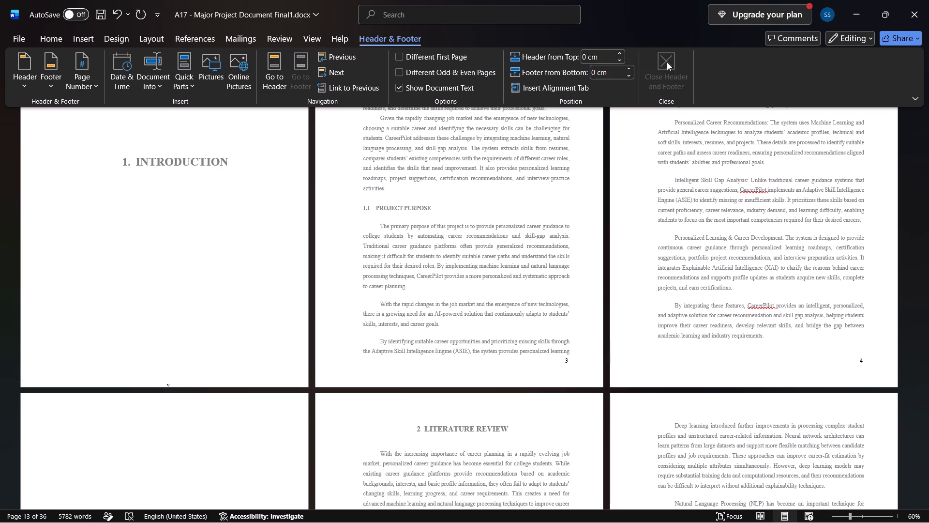
Insert a Plain Number 2 page number at the bottom of the page in the Introduction title page's section.
scroll(610, 213, up, 3)
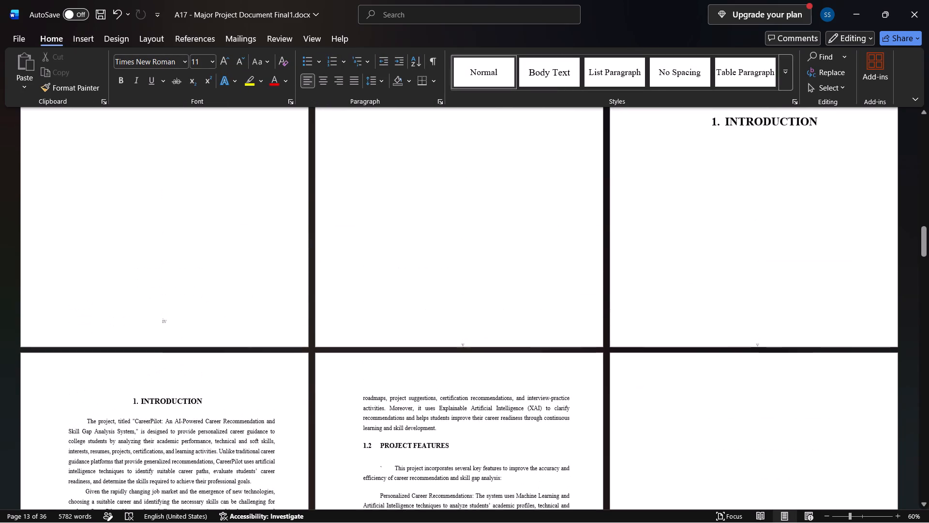
scroll(610, 213, up, 2)
scroll(610, 213, down, 2)
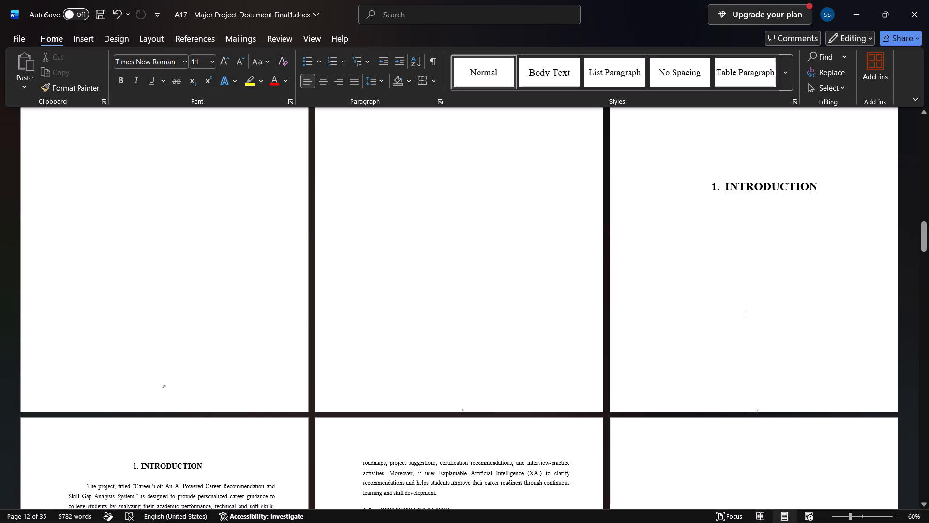
right_click(777, 384)
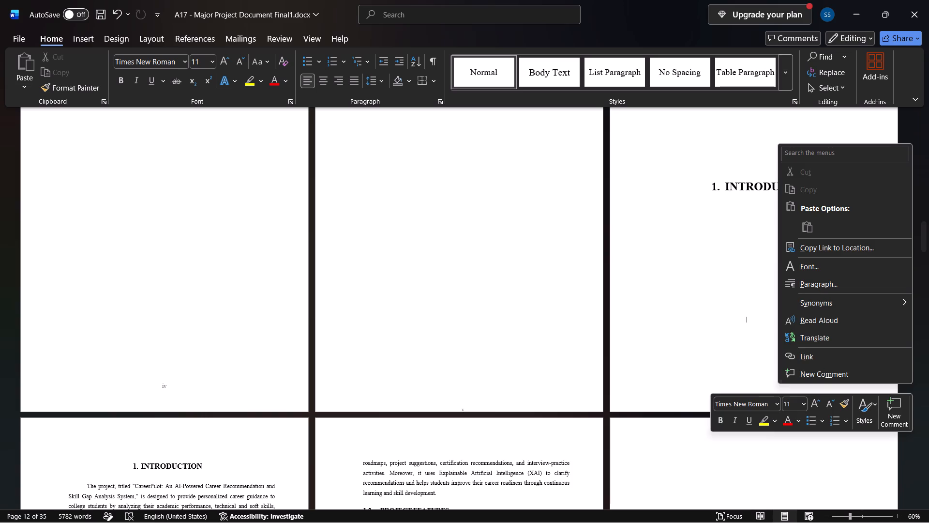
click(86, 38)
click(562, 81)
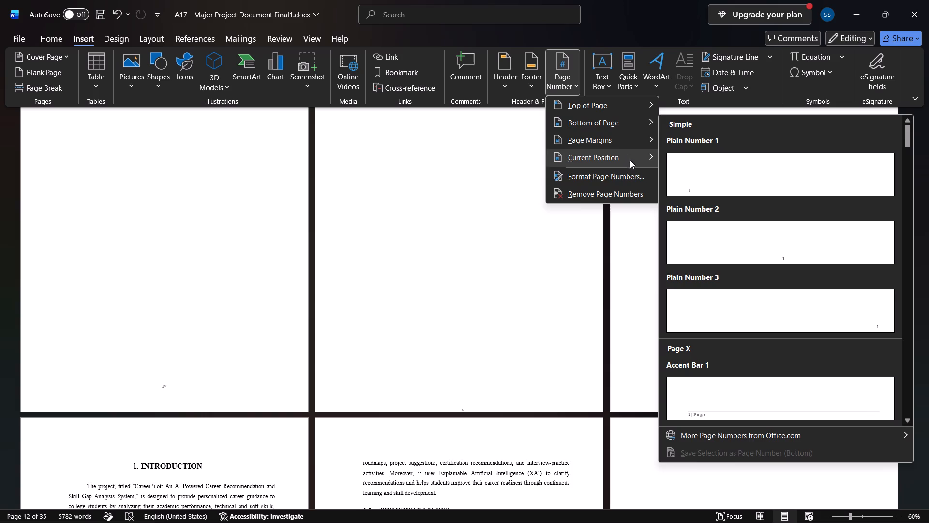
click(779, 254)
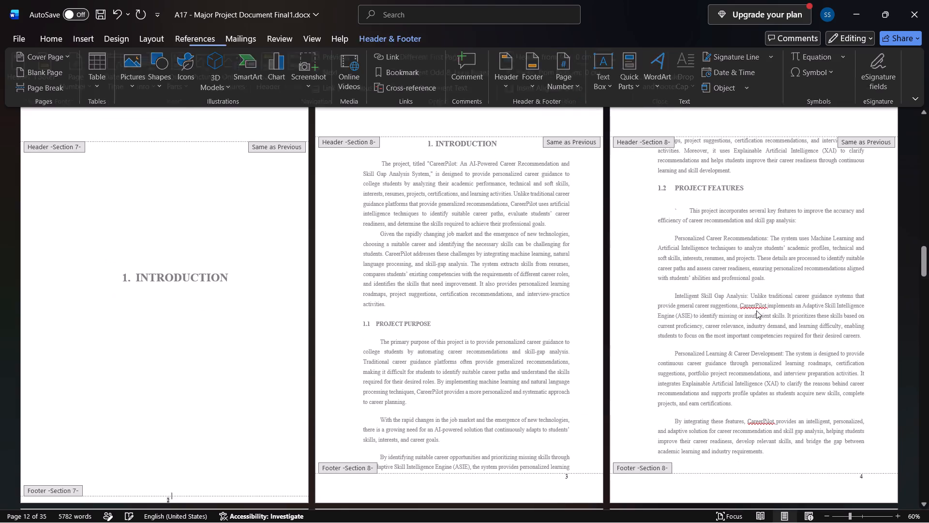
Check the footer page numbers from the list of figures through the Introduction pages, then leave footer editing.
scroll(595, 250, down, 1)
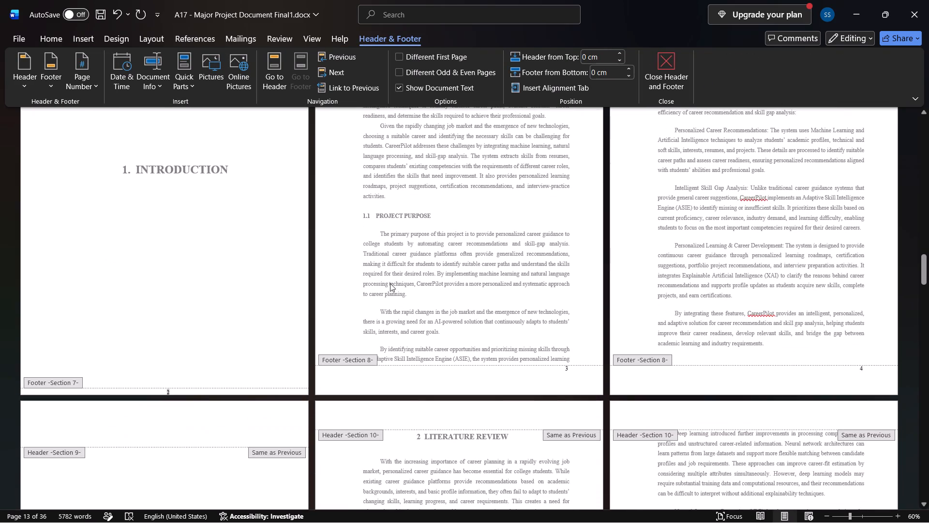
scroll(256, 317, up, 3)
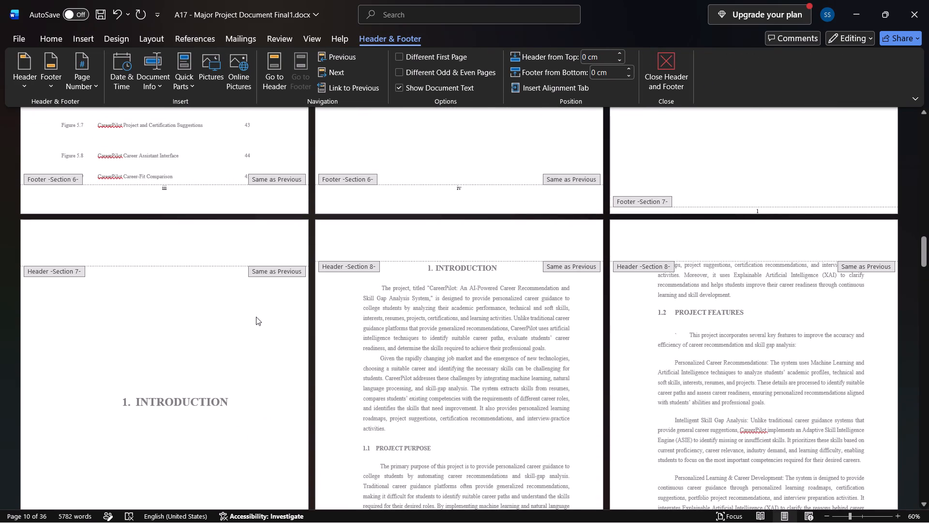
scroll(256, 317, up, 3)
scroll(256, 317, down, 1)
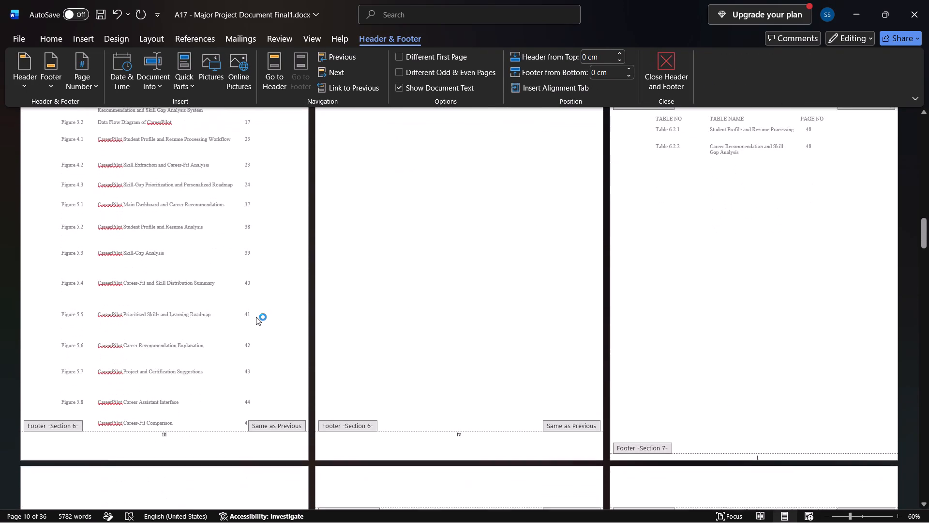
scroll(256, 317, down, 2)
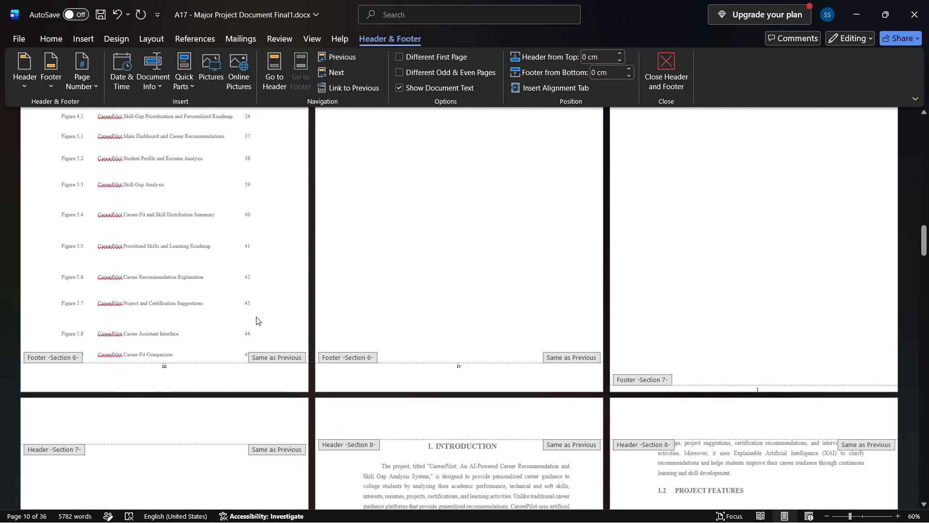
scroll(256, 317, down, 1)
click(672, 62)
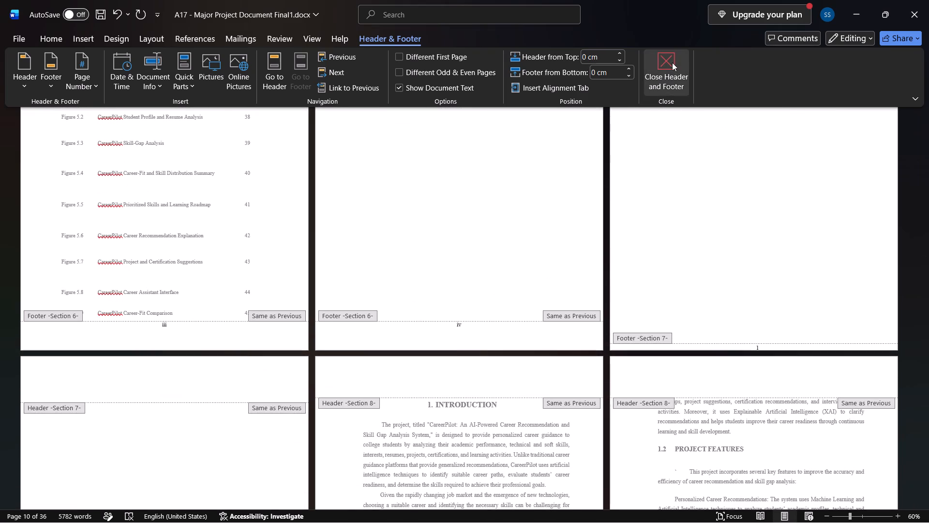
Format the list of tables section's page numbers as i, ii, iii, … continuing from the previous section.
scroll(744, 299, up, 1)
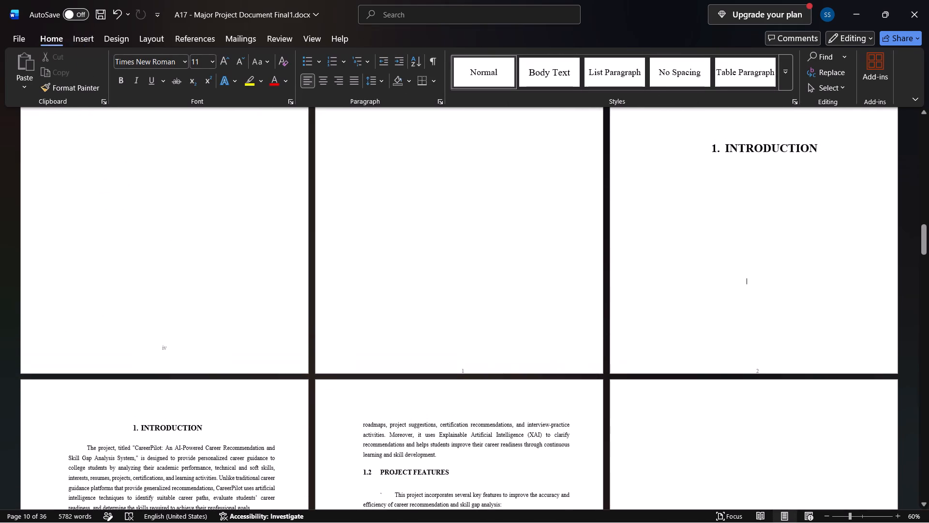
scroll(527, 393, up, 1)
scroll(527, 393, down, 1)
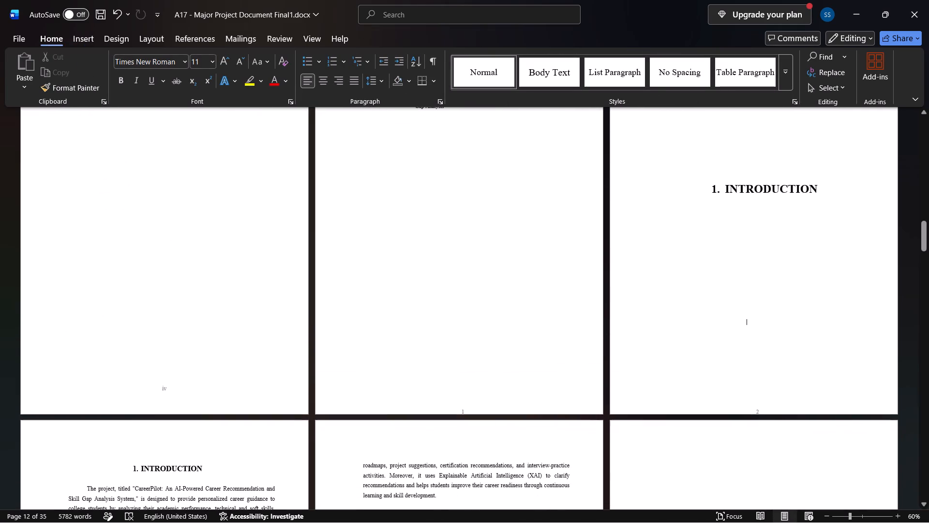
click(497, 393)
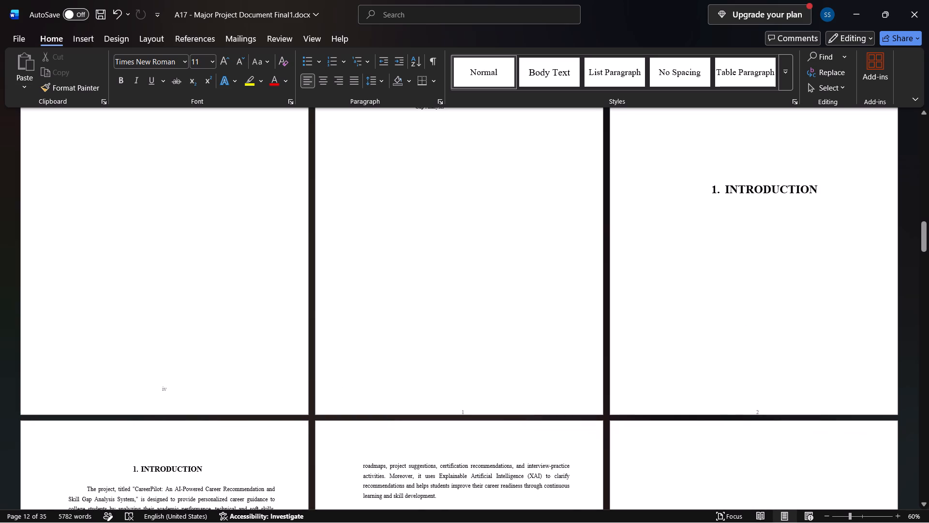
right_click(502, 377)
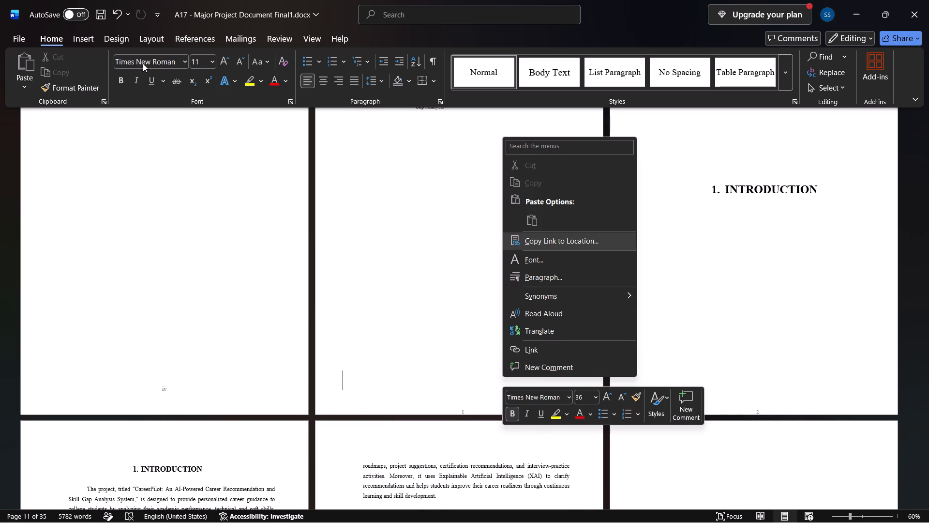
click(83, 37)
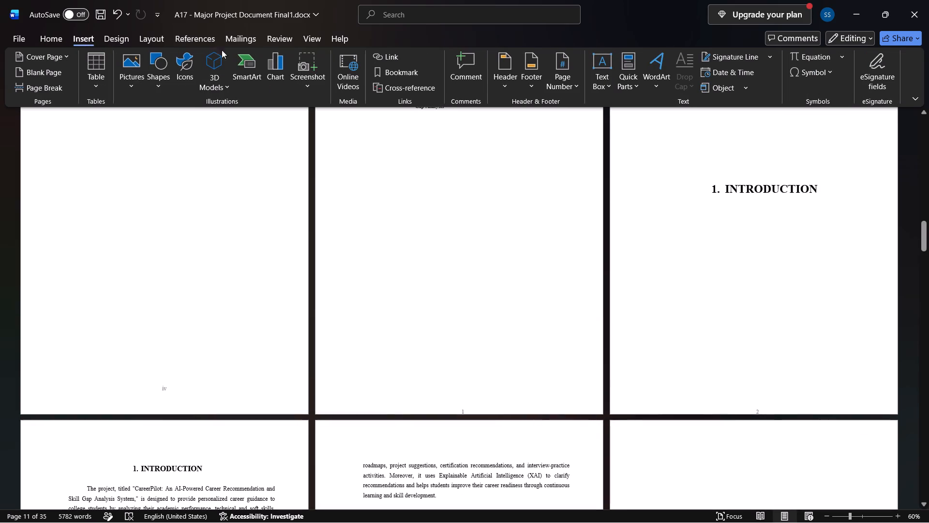
click(557, 85)
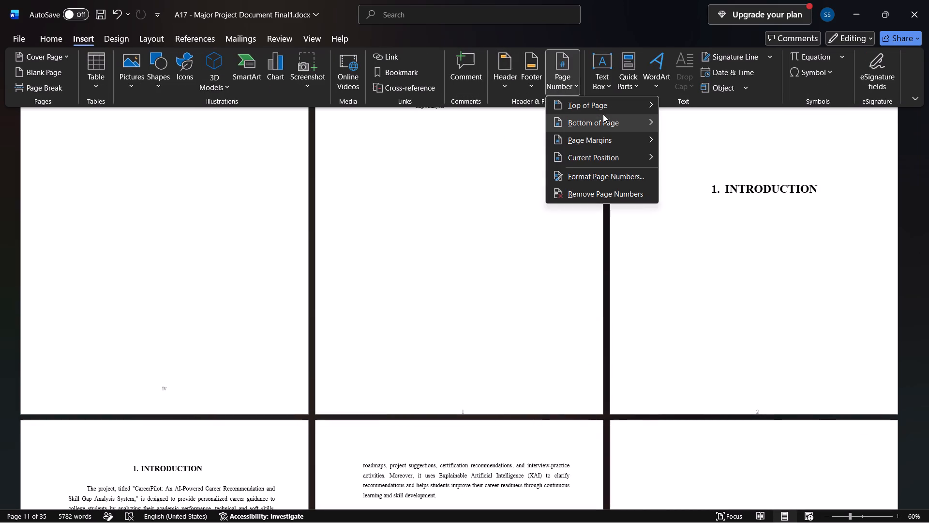
click(592, 173)
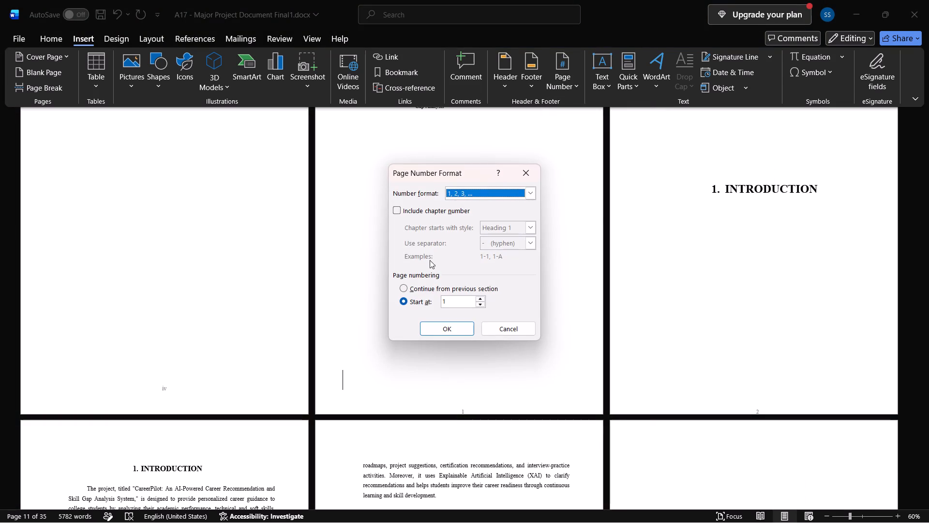
click(407, 289)
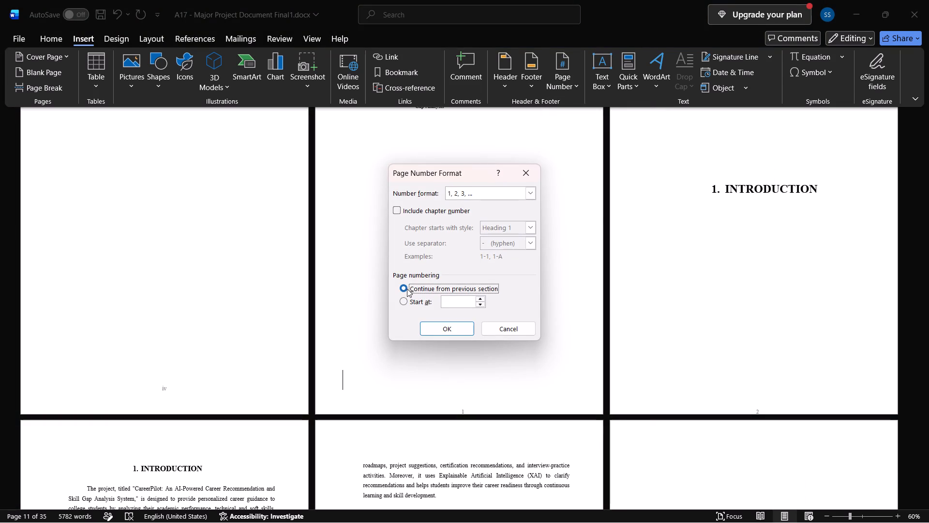
click(532, 188)
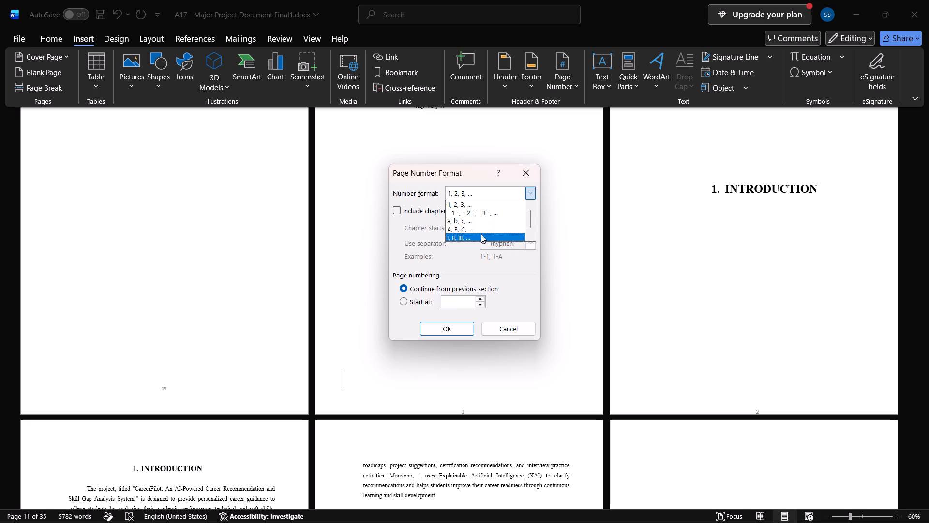
click(481, 234)
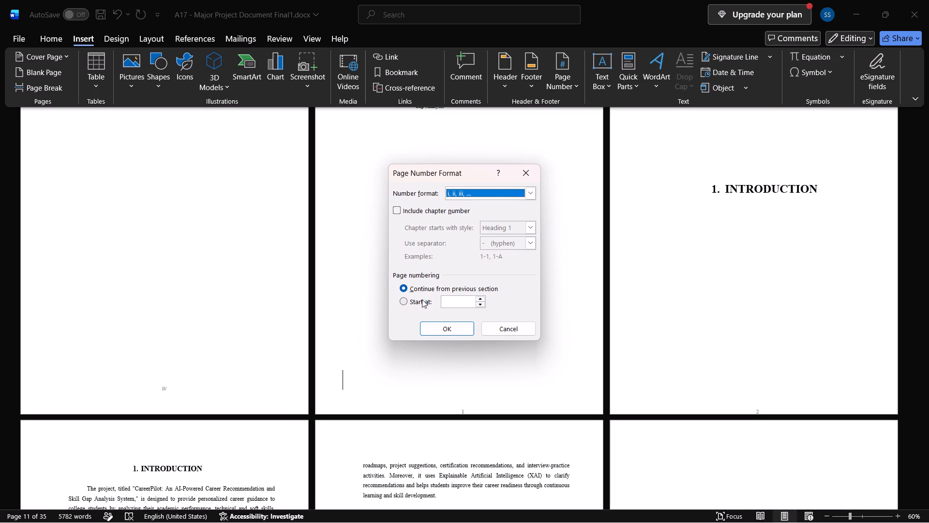
click(464, 302)
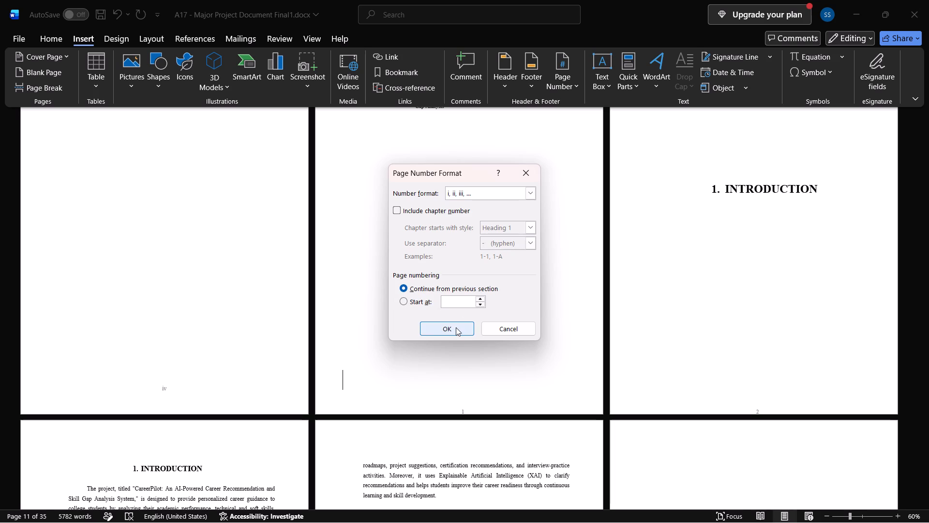
click(453, 329)
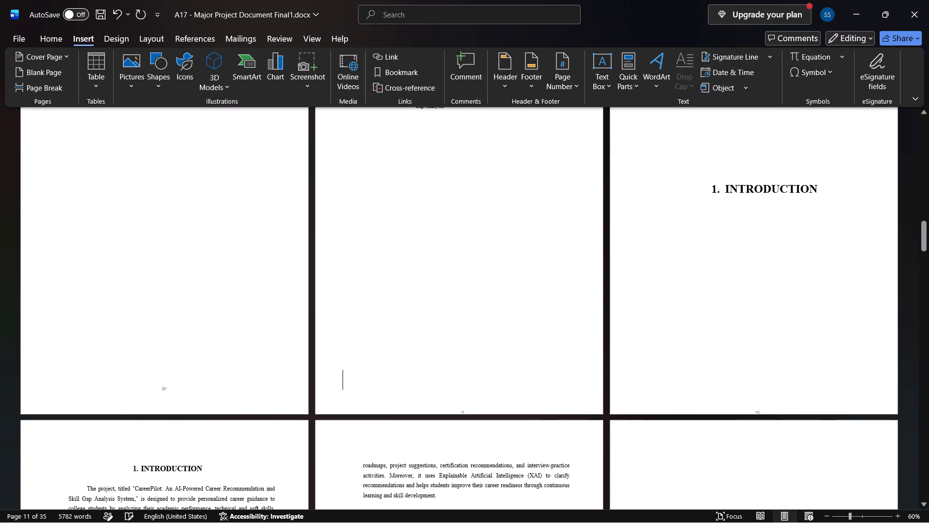
Format the page numbers of the Introduction title page's section as 1, 2, 3, … starting at 1.
scroll(584, 356, down, 1)
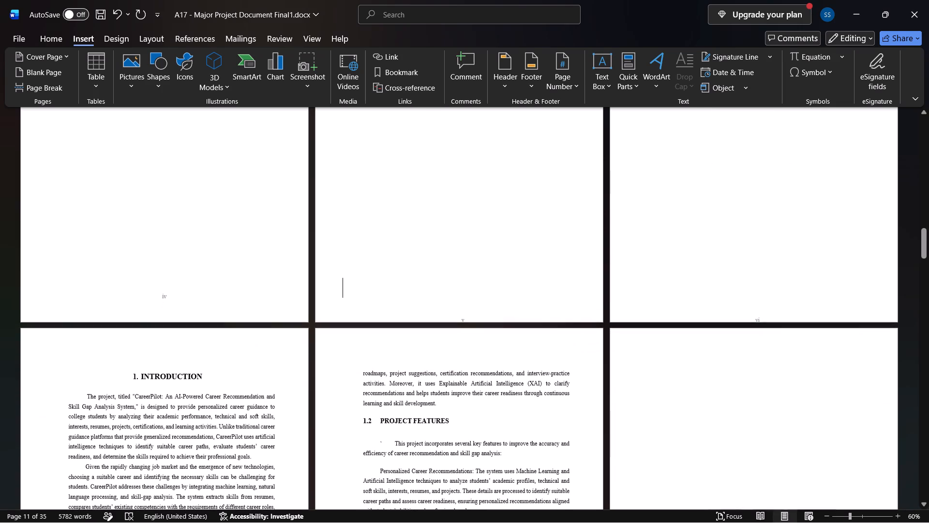
right_click(795, 261)
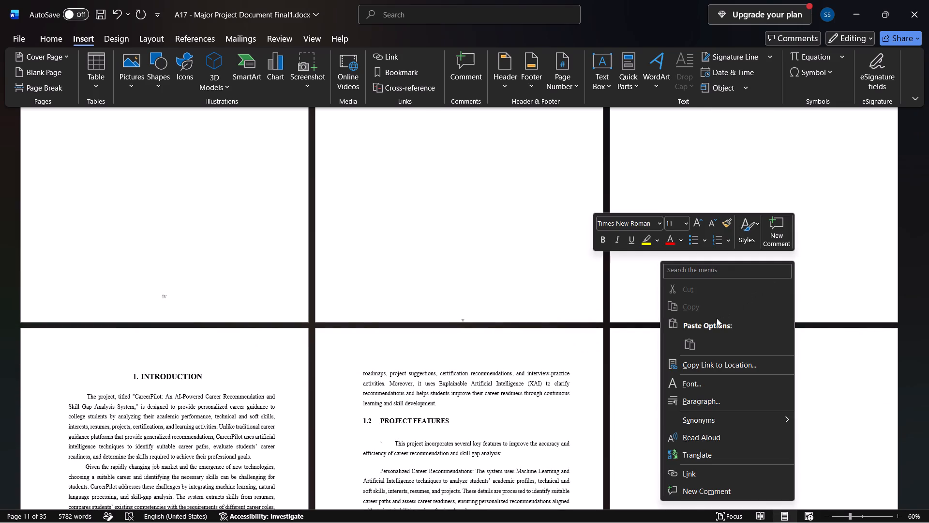
click(835, 186)
double_click(785, 228)
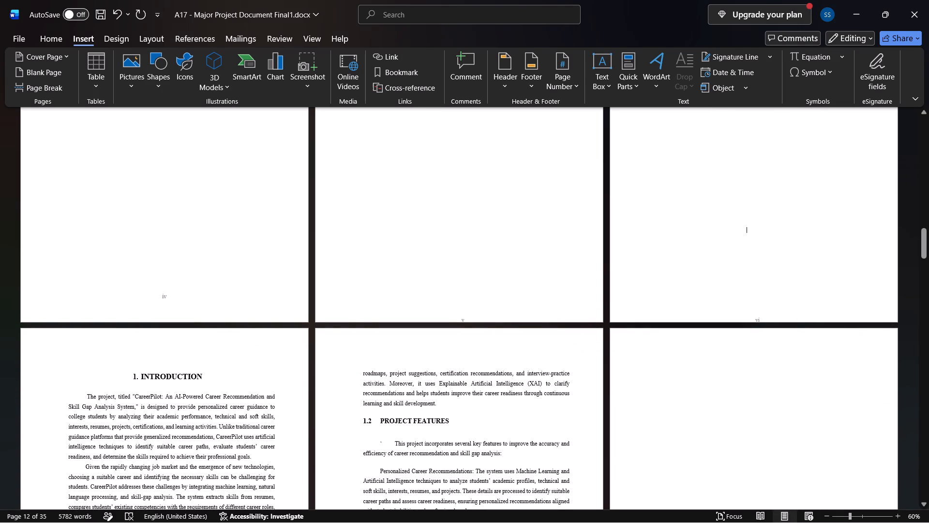
right_click(785, 228)
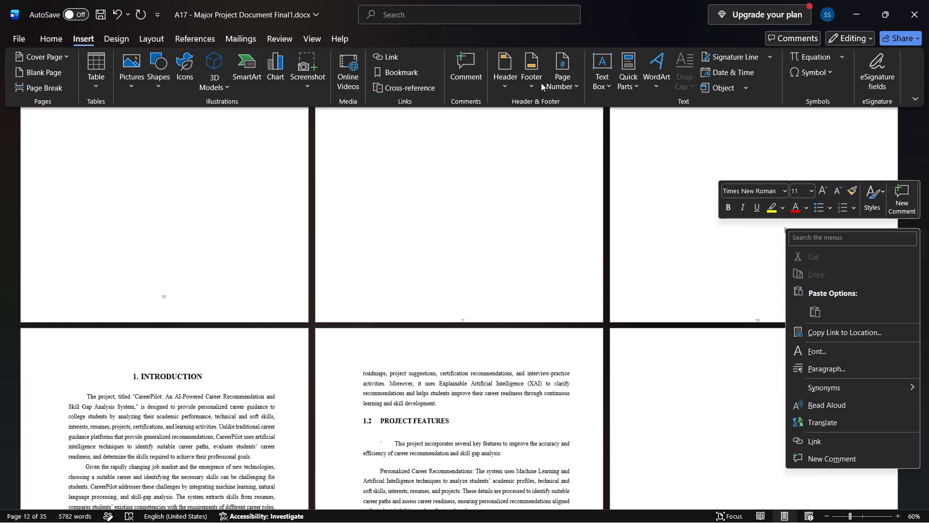
click(559, 82)
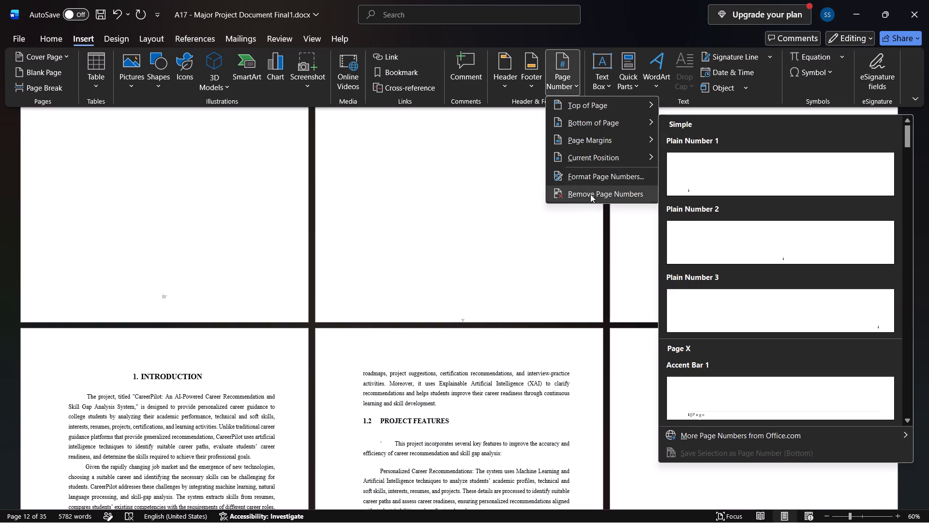
click(599, 178)
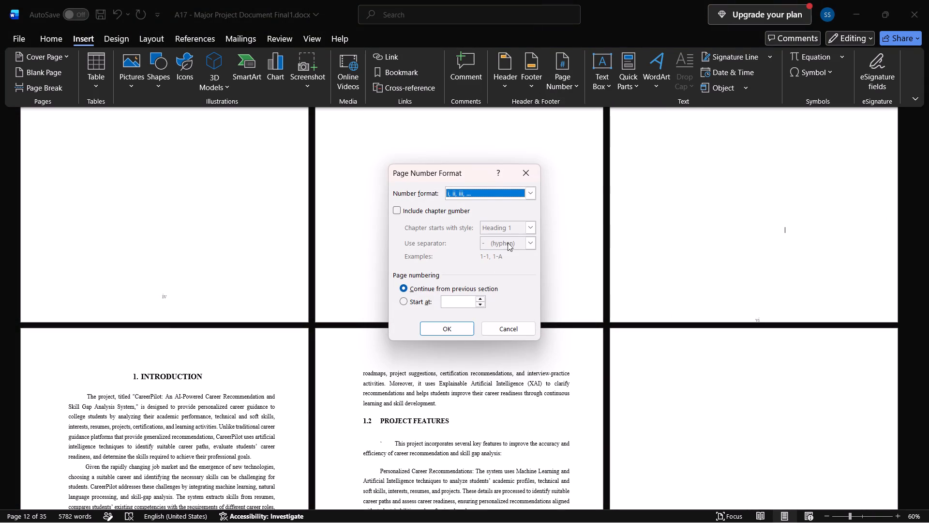
click(407, 304)
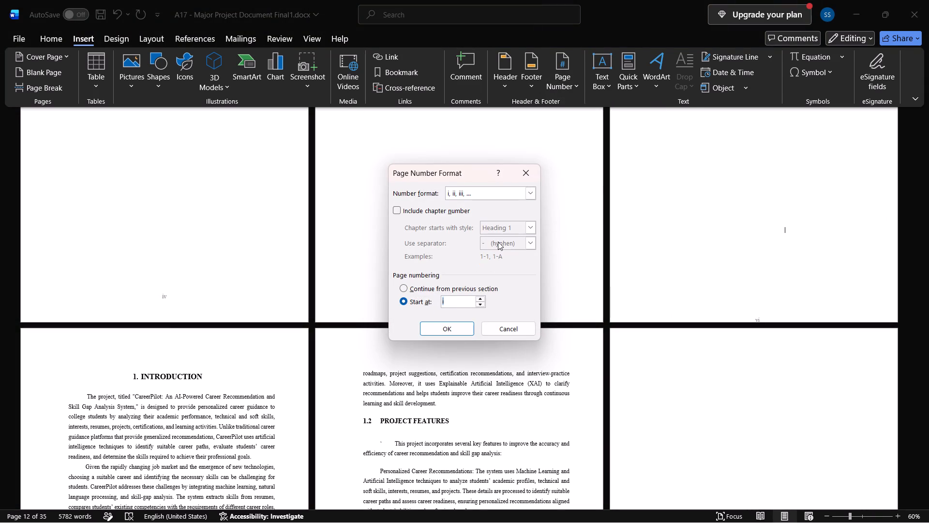
click(526, 191)
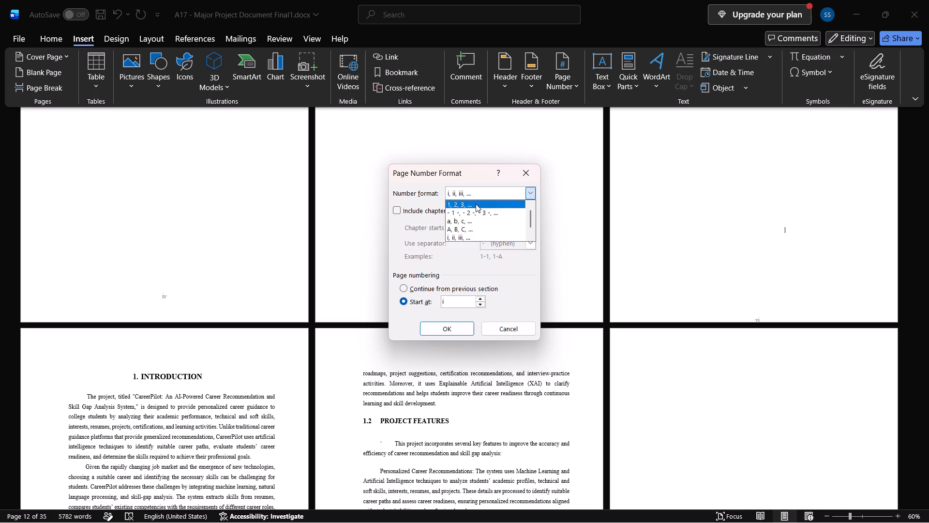
click(476, 204)
click(442, 328)
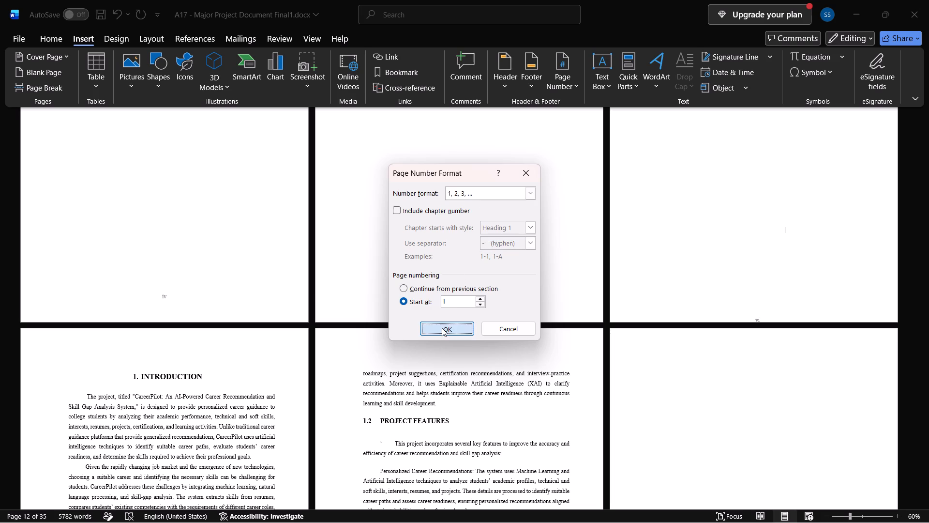
Set the page numbering of the Introduction title page's section to start at 0.
scroll(442, 328, up, 3)
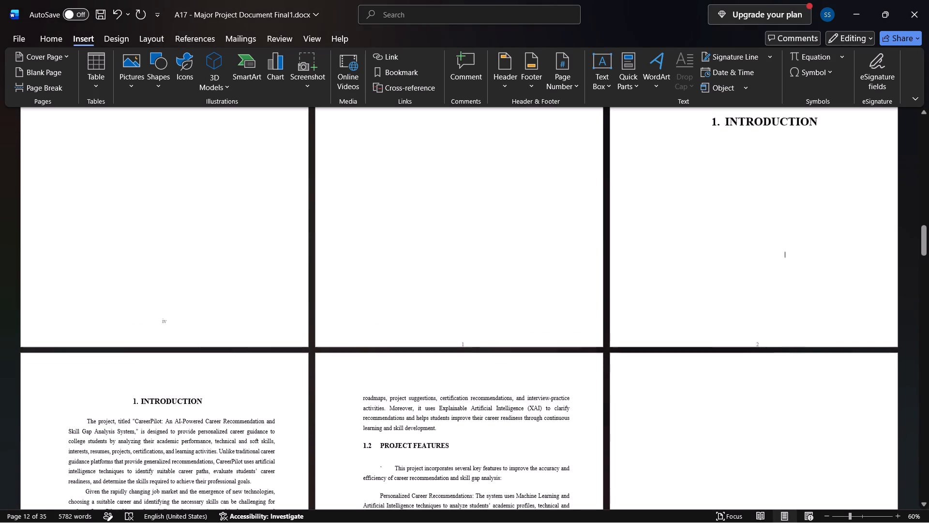
scroll(442, 328, up, 1)
scroll(442, 328, down, 2)
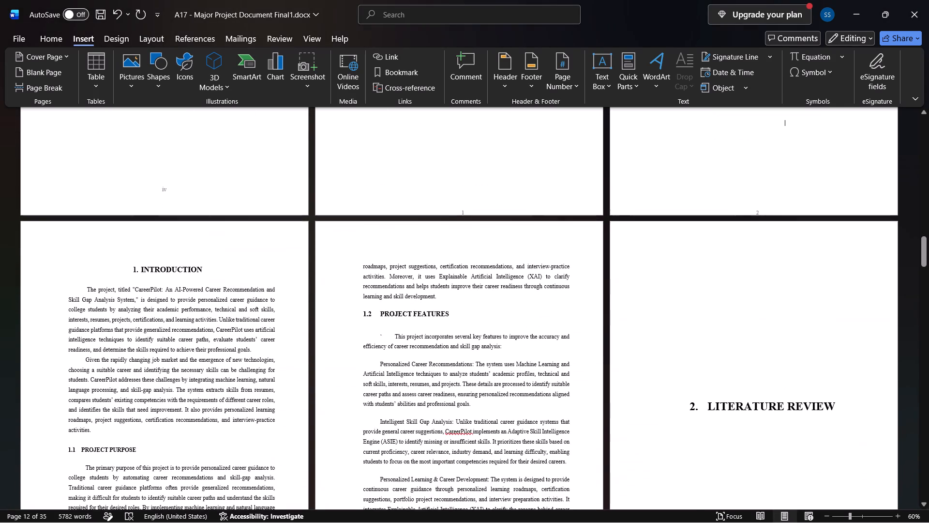
scroll(442, 328, up, 3)
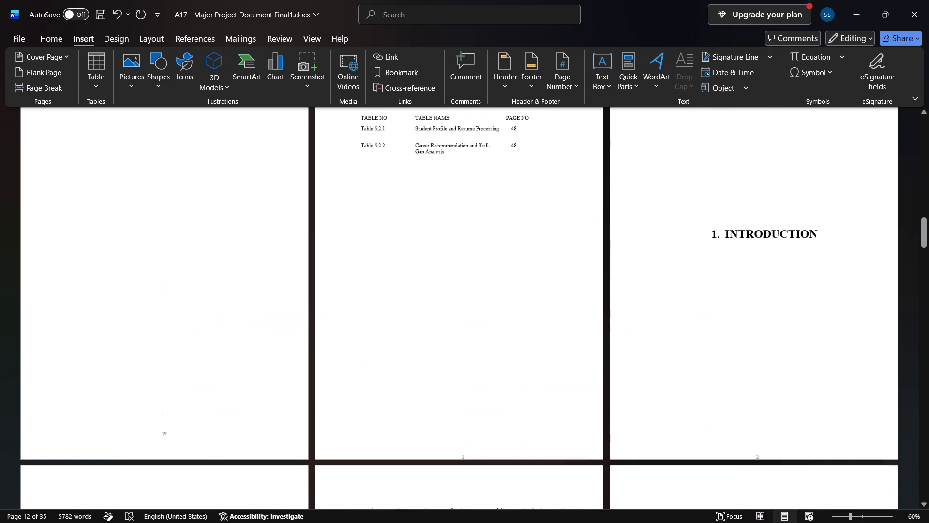
scroll(770, 370, down, 2)
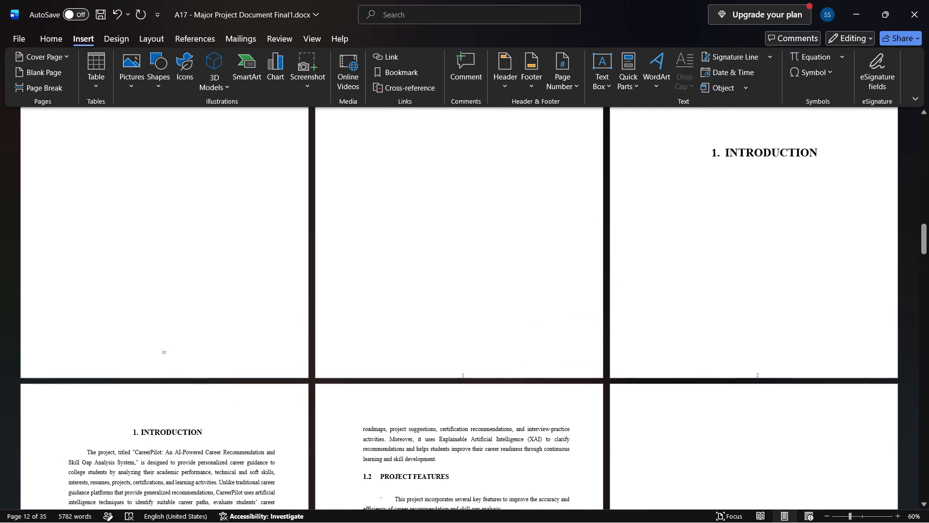
right_click(764, 235)
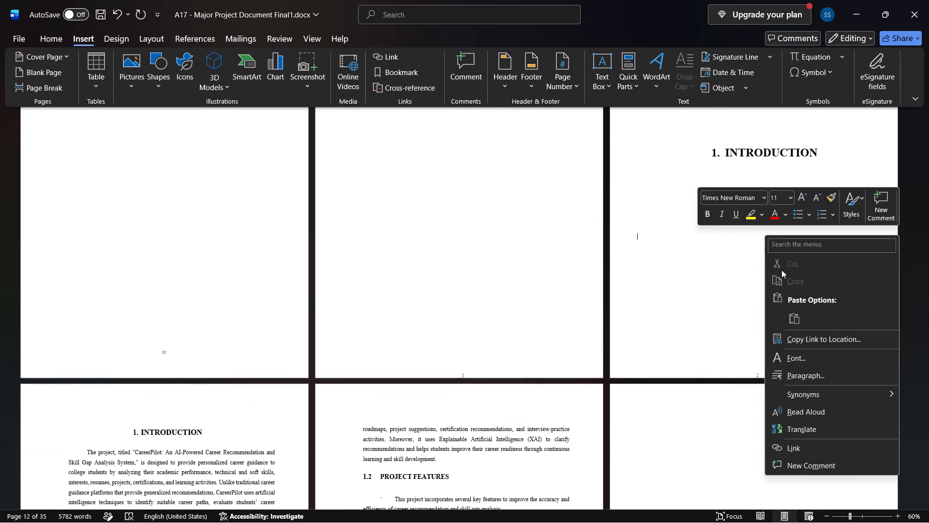
click(675, 246)
double_click(684, 250)
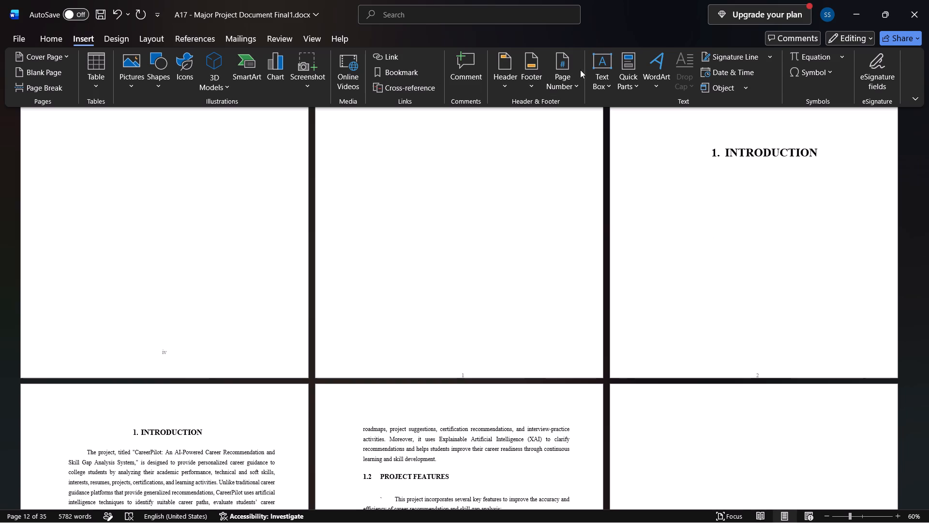
click(568, 87)
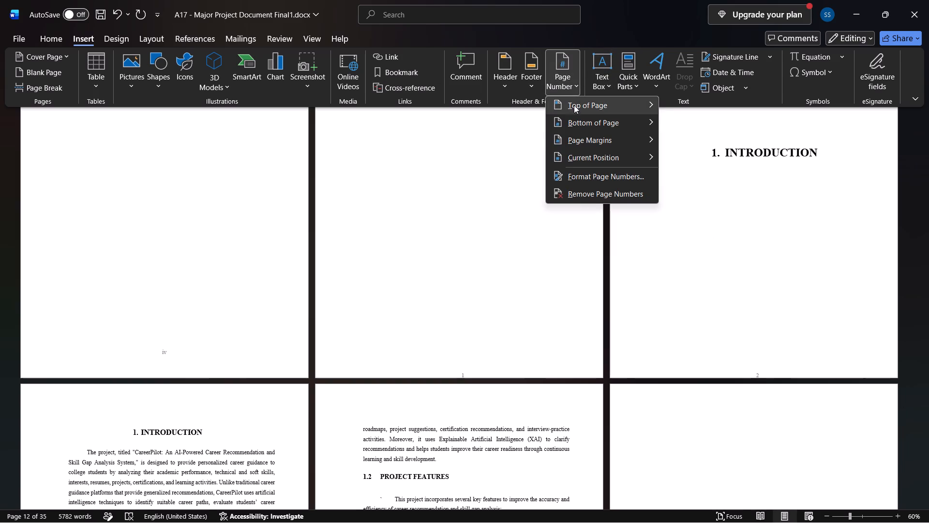
click(593, 174)
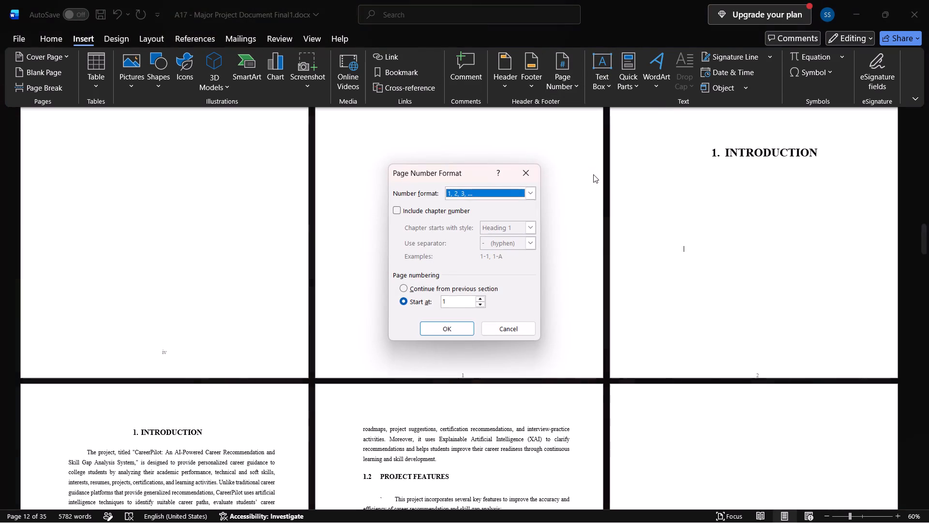
click(481, 299)
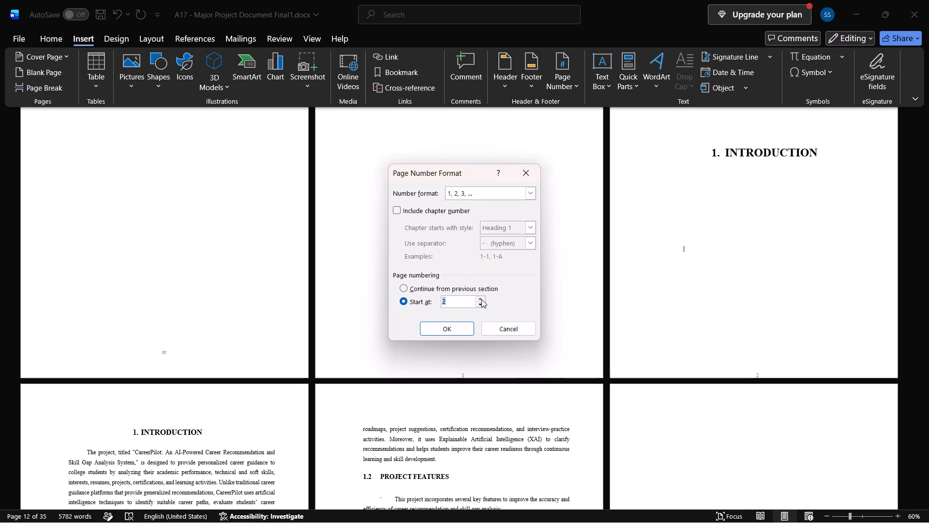
click(480, 307)
click(480, 307)
click(451, 324)
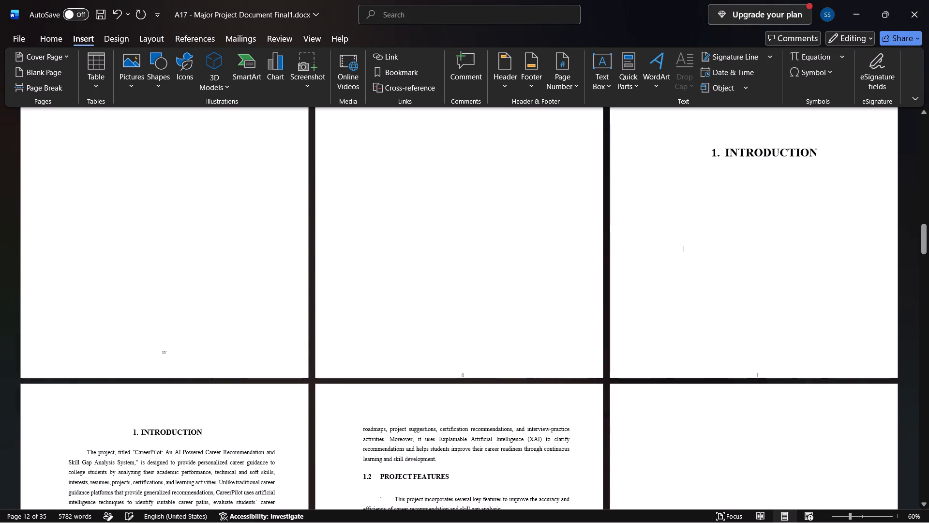
Open the list of tables page's footer and set its distance from the bottom to 1.7 cm.
scroll(451, 324, down, 1)
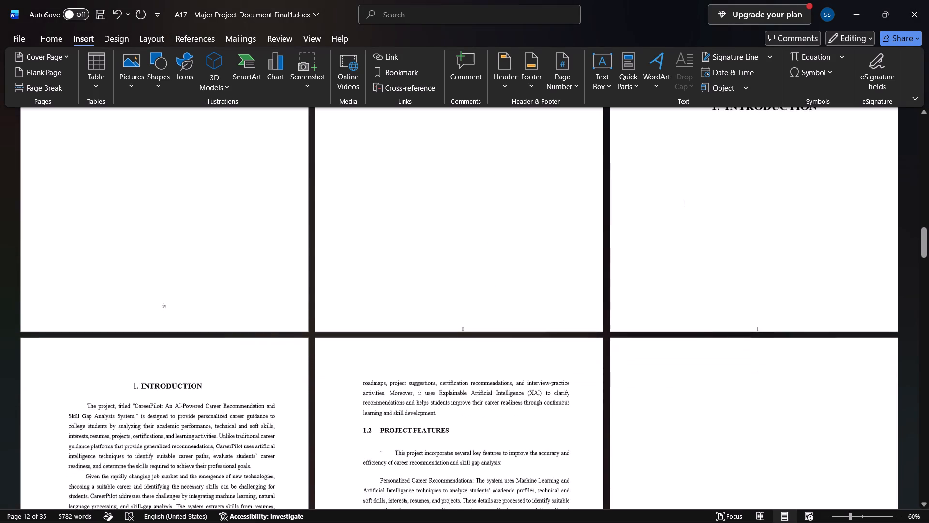
scroll(451, 324, down, 3)
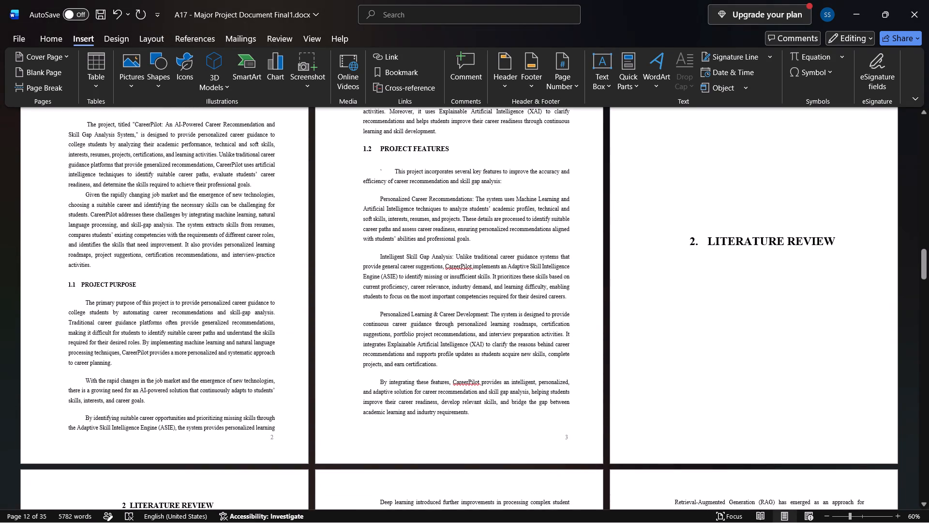
scroll(451, 324, up, 3)
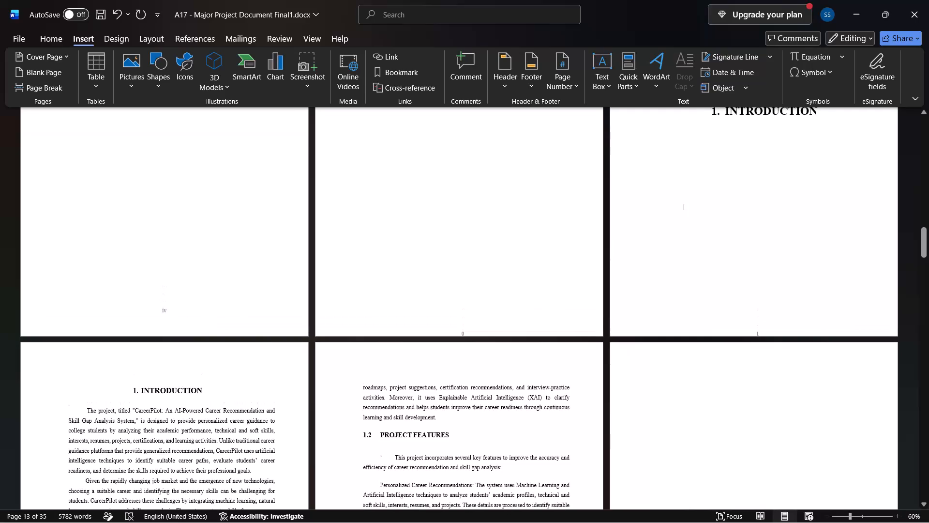
click(466, 331)
double_click(461, 332)
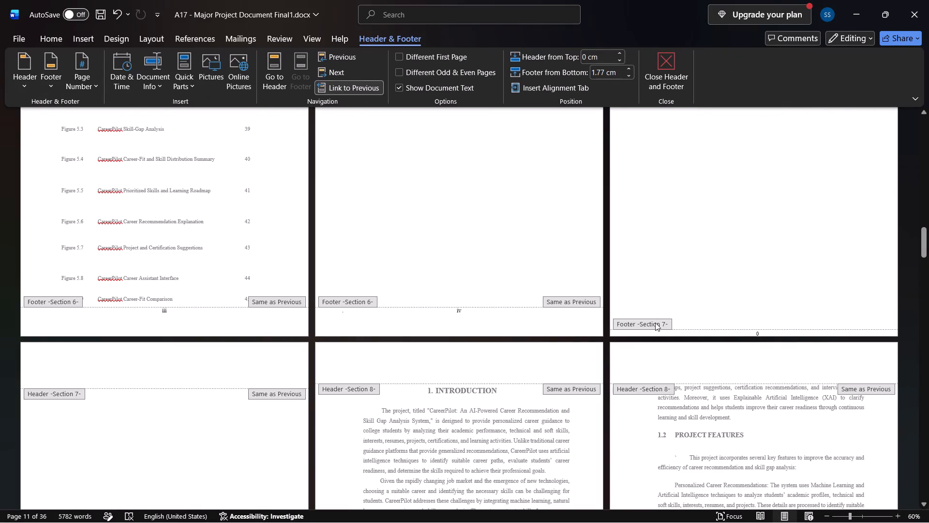
click(684, 324)
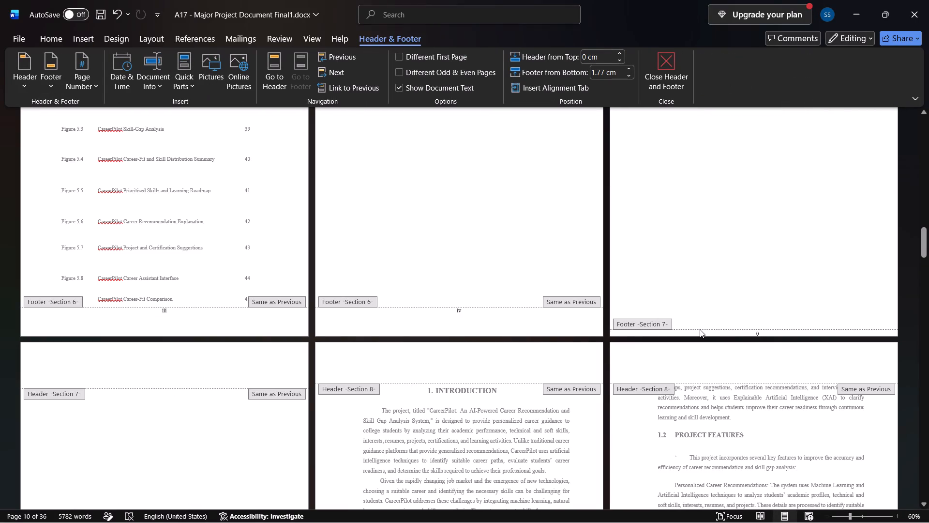
click(700, 329)
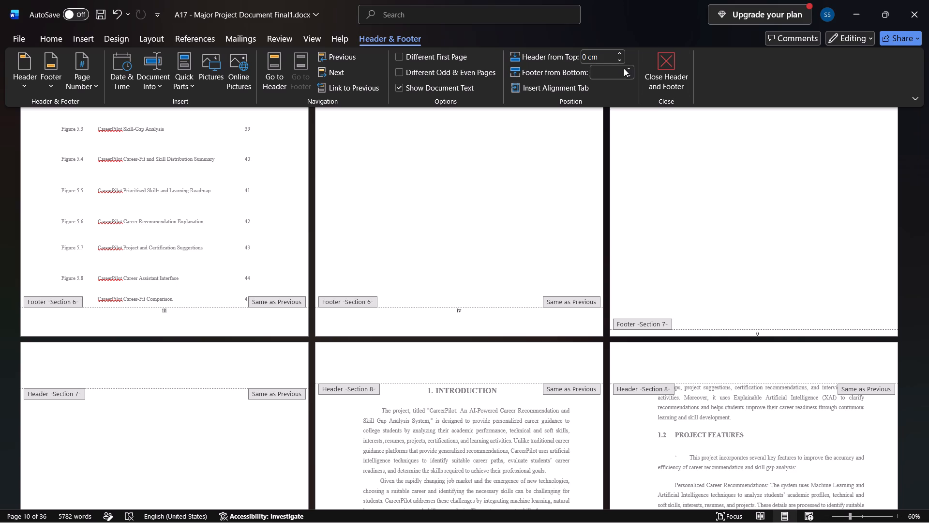
double_click(759, 331)
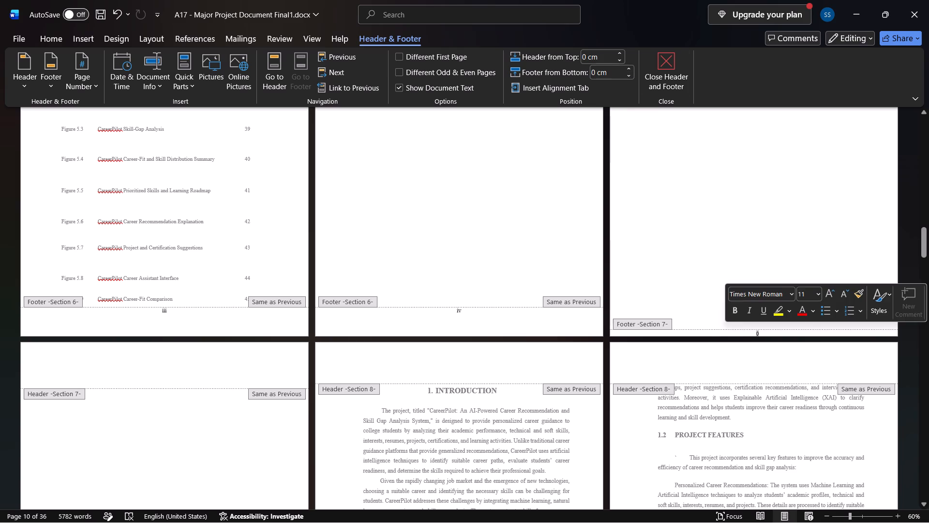
triple_click(627, 67)
click(627, 67)
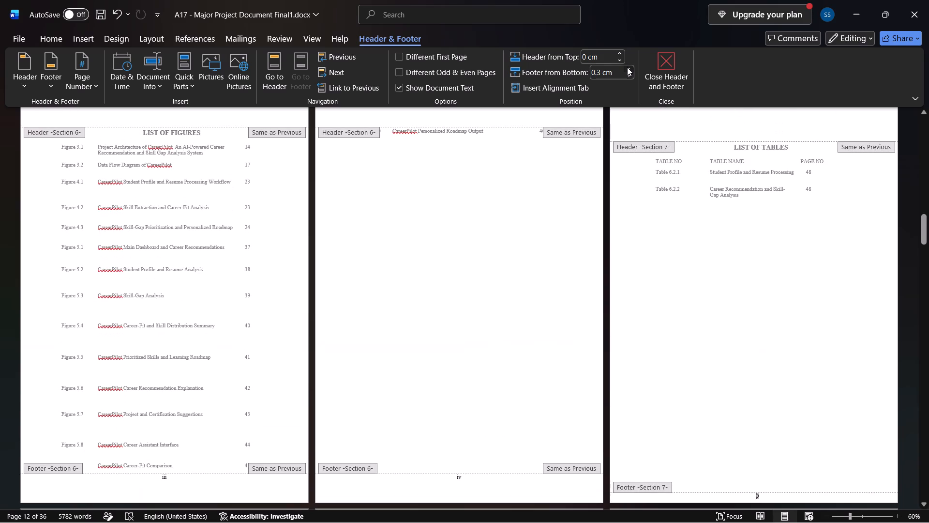
triple_click(627, 67)
triple_click(627, 67)
triple_click(627, 67)
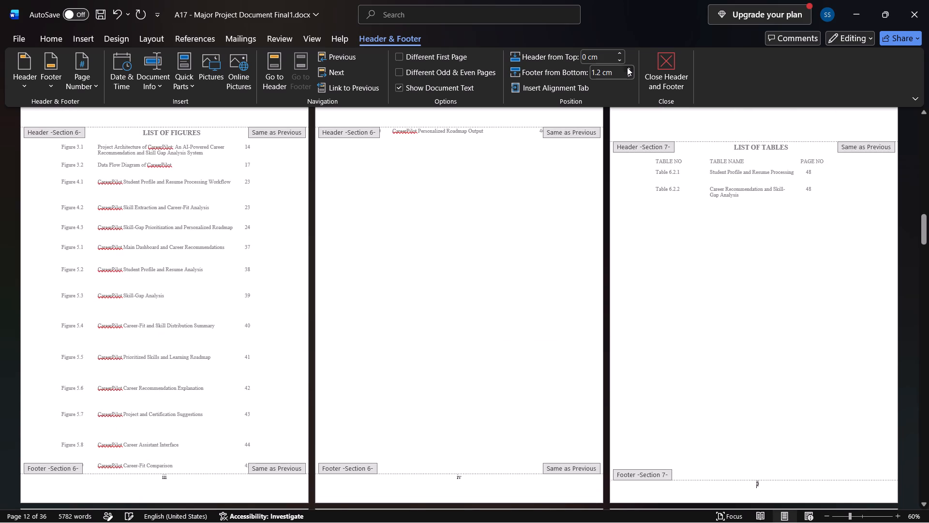
triple_click(627, 67)
double_click(627, 67)
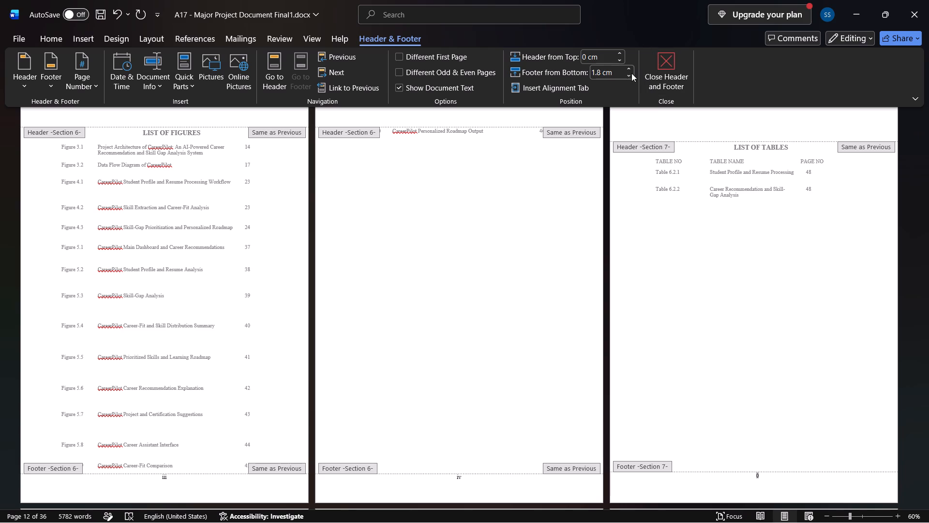
click(631, 73)
Replace the page number in the list of tables page's footer with the text v and leave footer editing.
scroll(750, 295, down, 1)
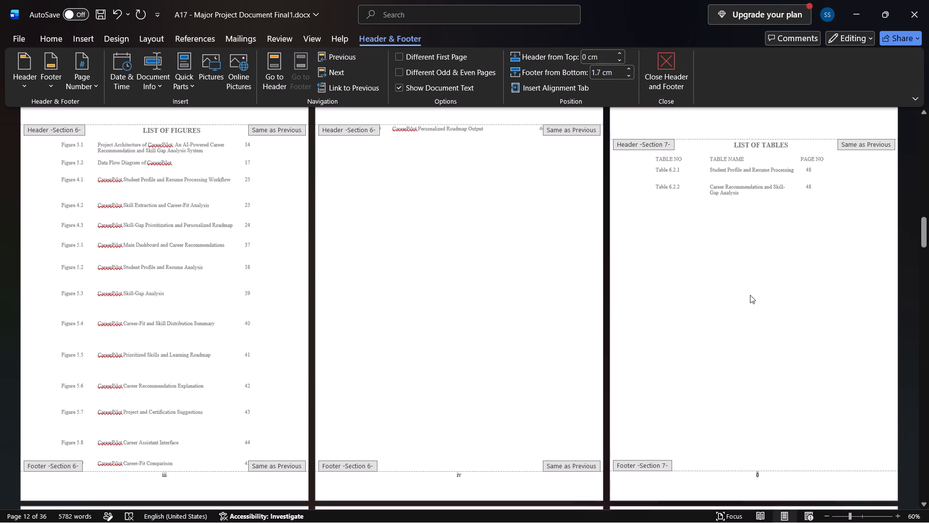
scroll(750, 295, down, 1)
click(767, 322)
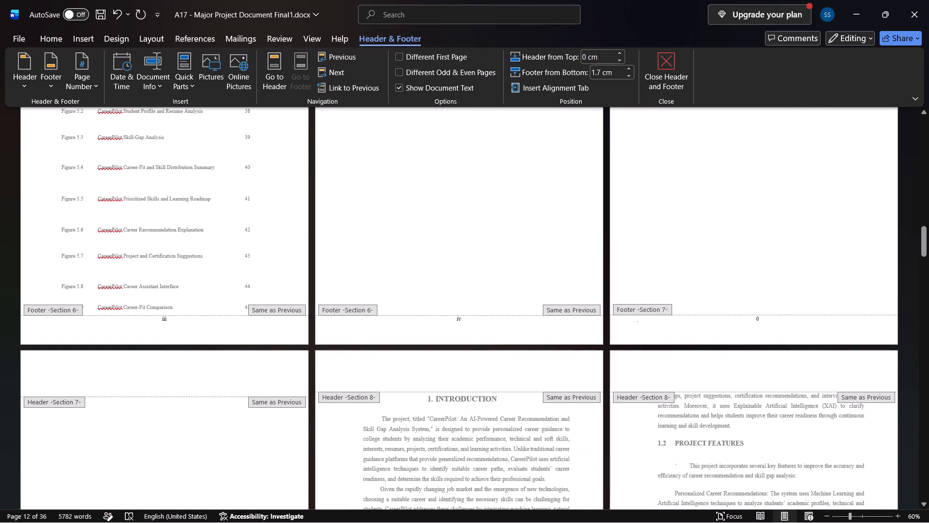
click(767, 322)
double_click(767, 322)
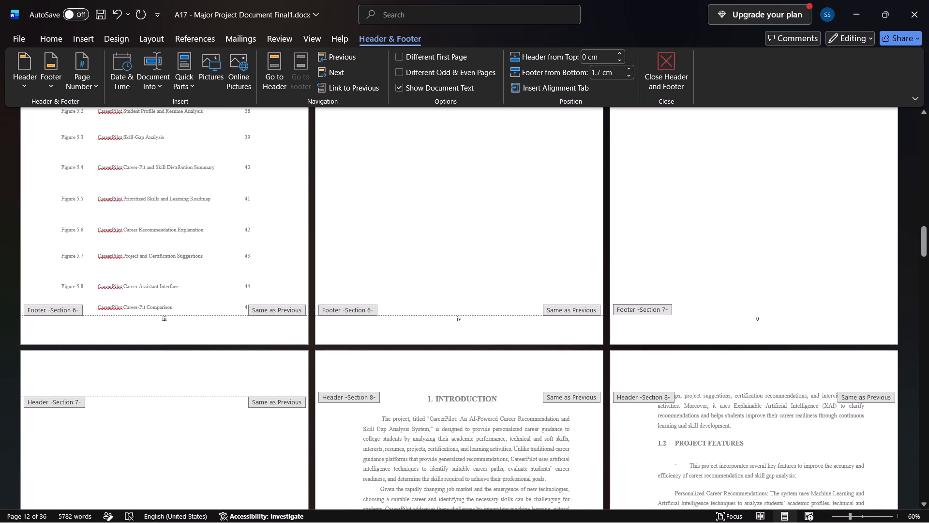
double_click(757, 320)
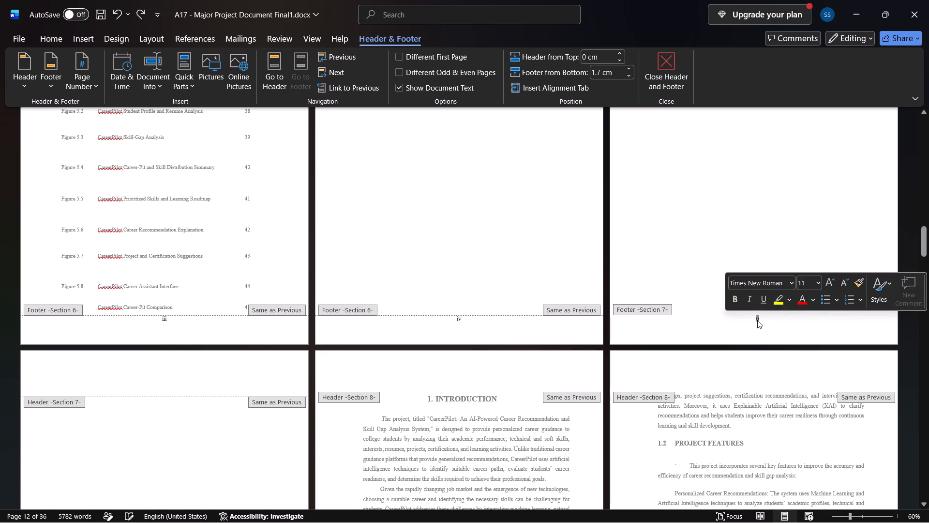
key(BackSpace)
key(v)
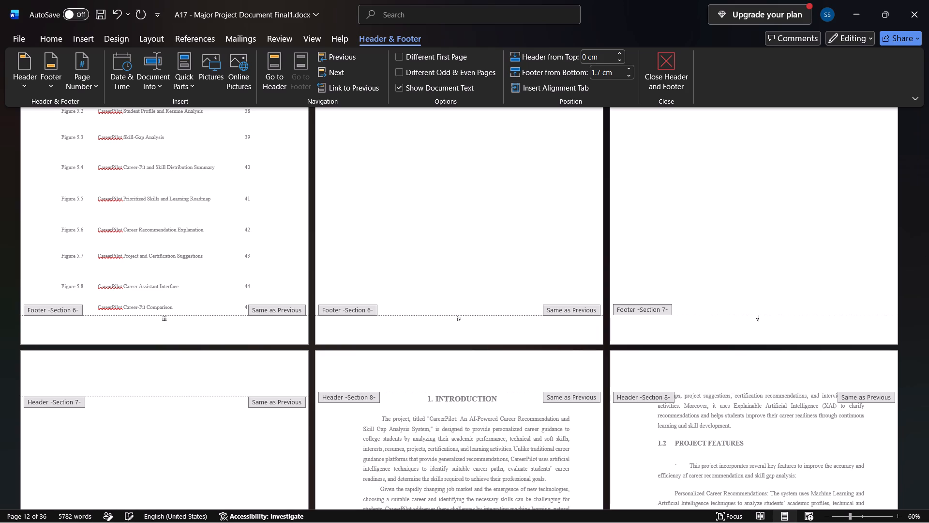
click(673, 74)
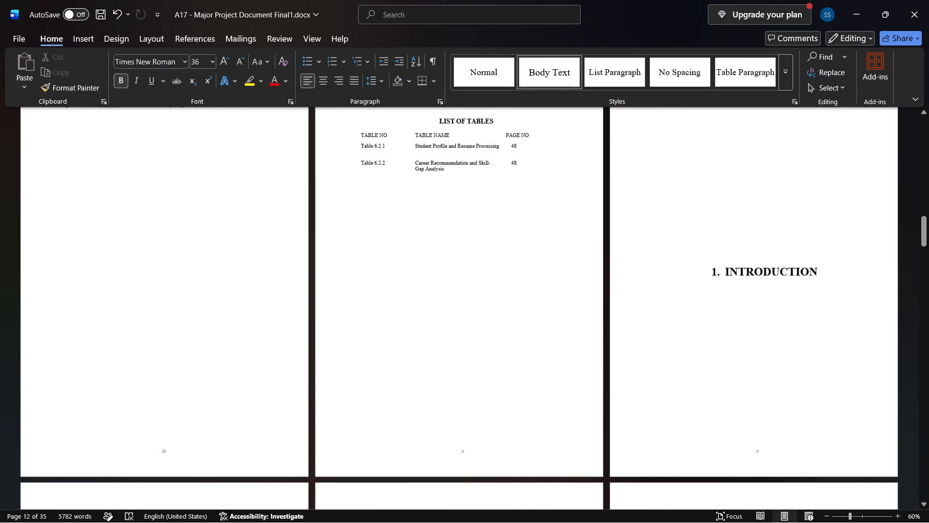
Check the footer page numbers from the list of tables through the Introduction chapter pages.
scroll(627, 332, down, 4)
scroll(627, 332, up, 1)
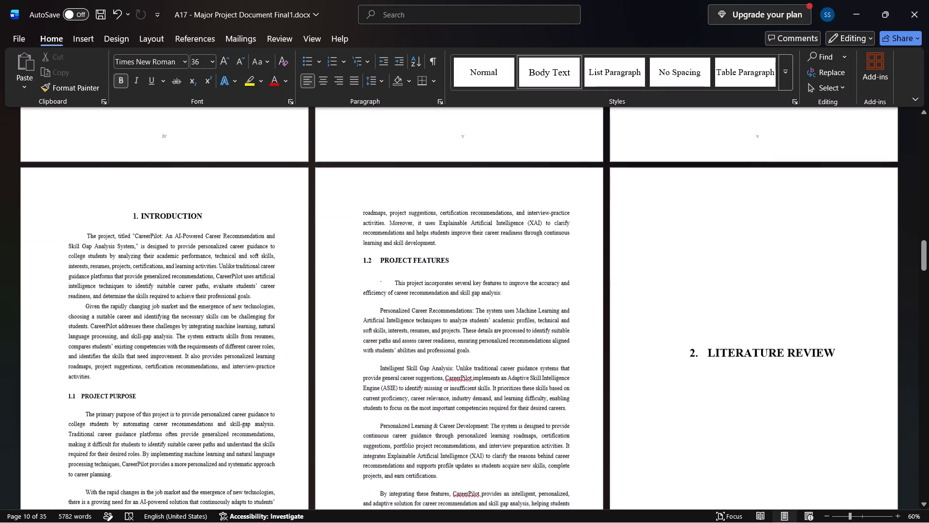
scroll(627, 332, up, 1)
scroll(627, 332, down, 3)
scroll(627, 332, up, 1)
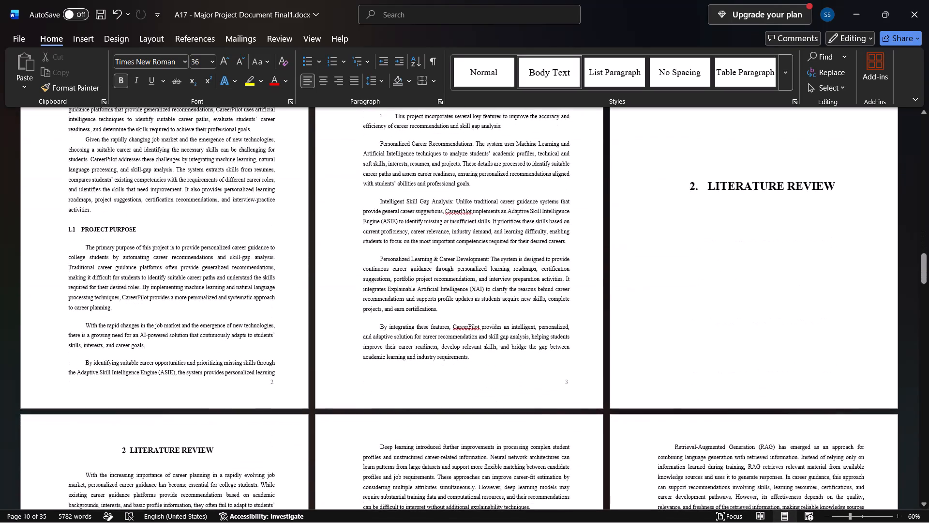
scroll(627, 332, up, 2)
scroll(627, 332, down, 2)
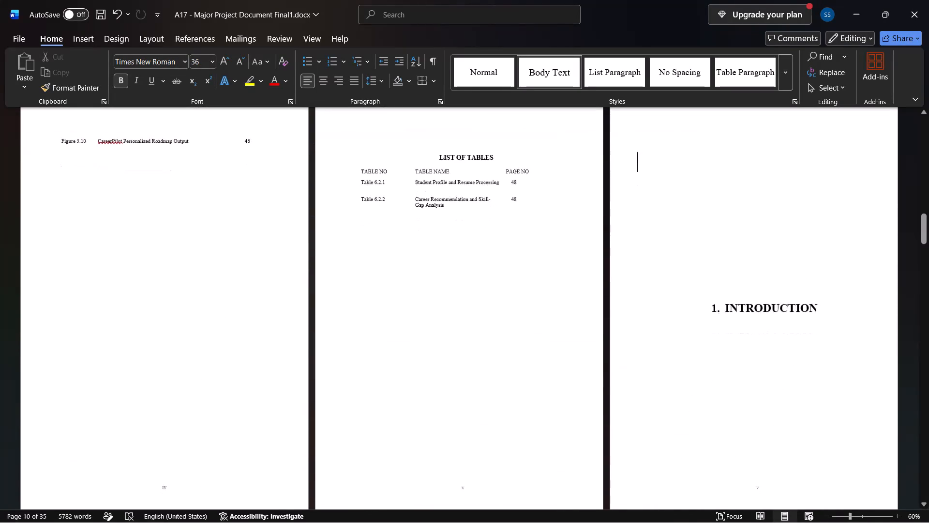
scroll(627, 332, down, 1)
Set the page numbering of the Introduction title page's section to start at 1.
right_click(777, 377)
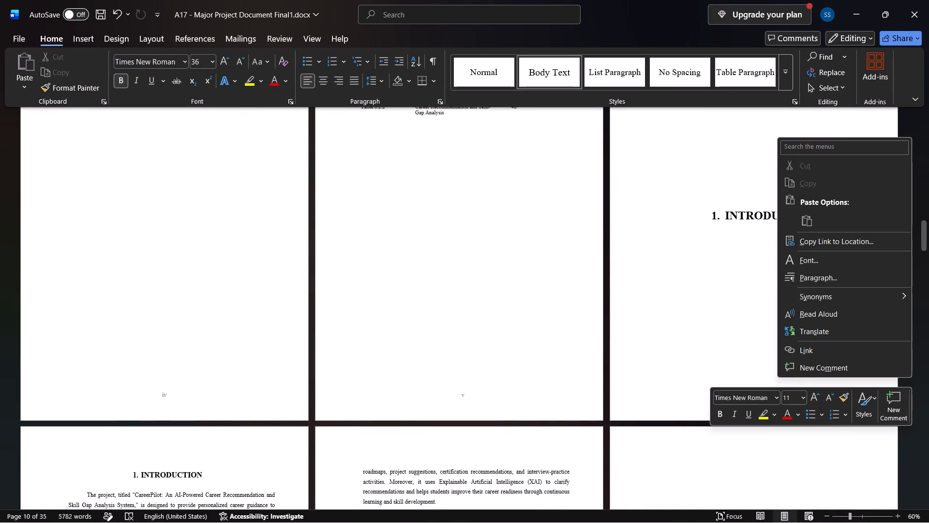
click(691, 323)
double_click(687, 352)
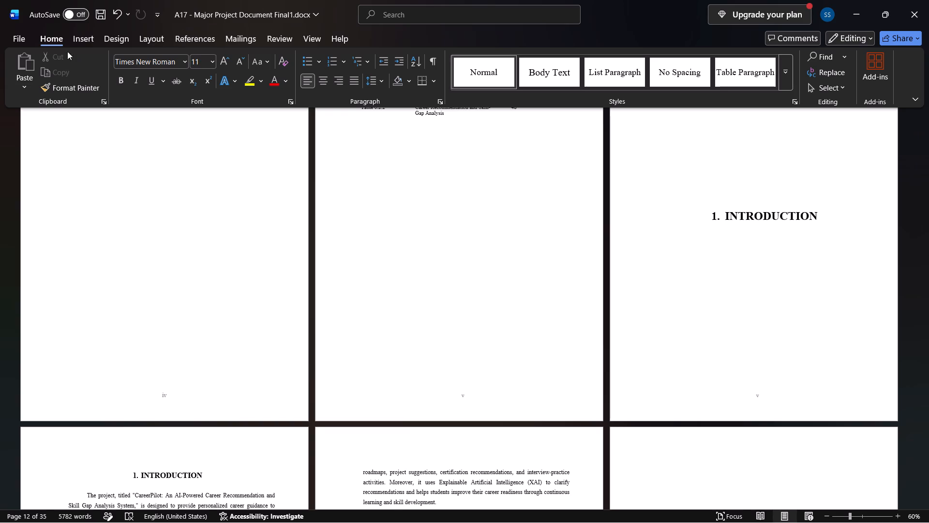
click(83, 40)
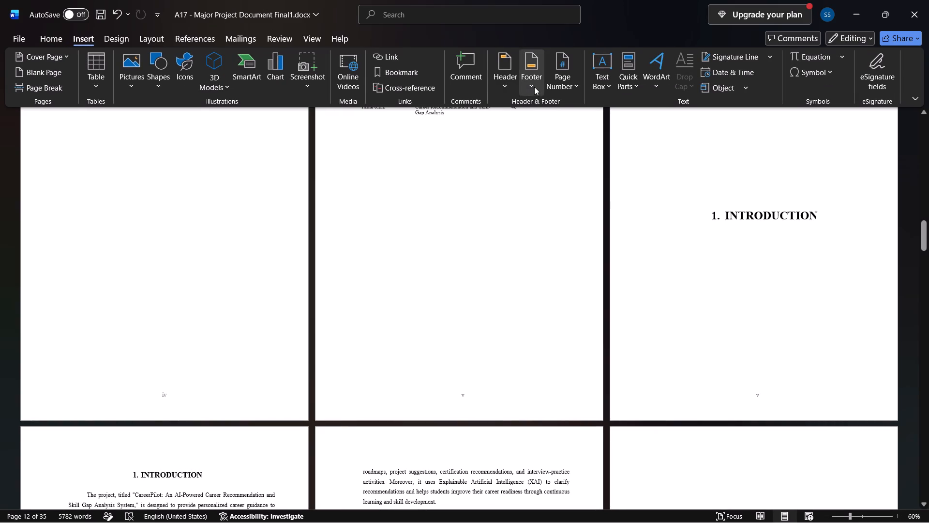
click(562, 83)
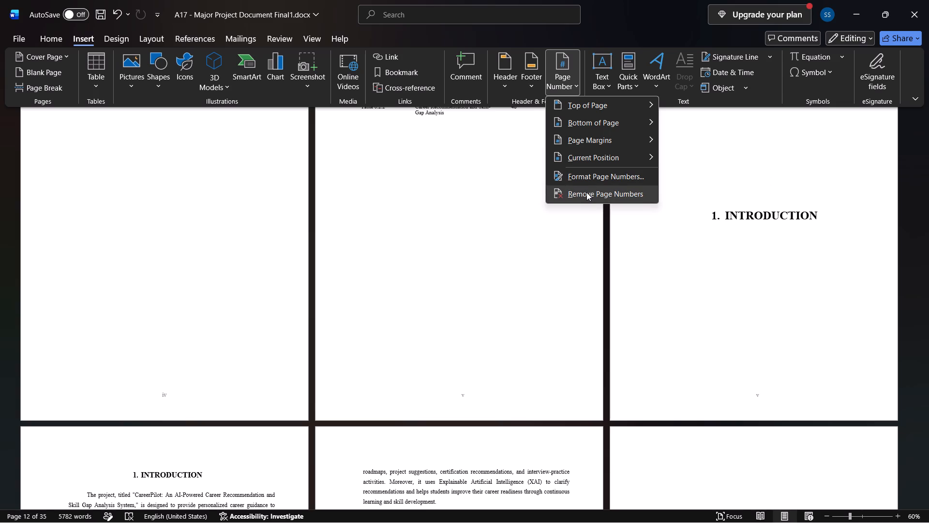
click(605, 173)
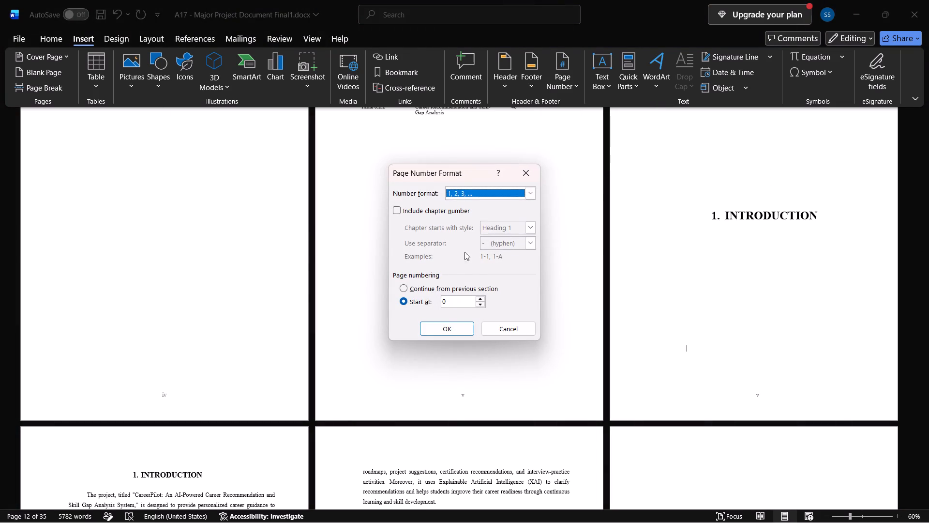
drag(453, 307, 500, 291)
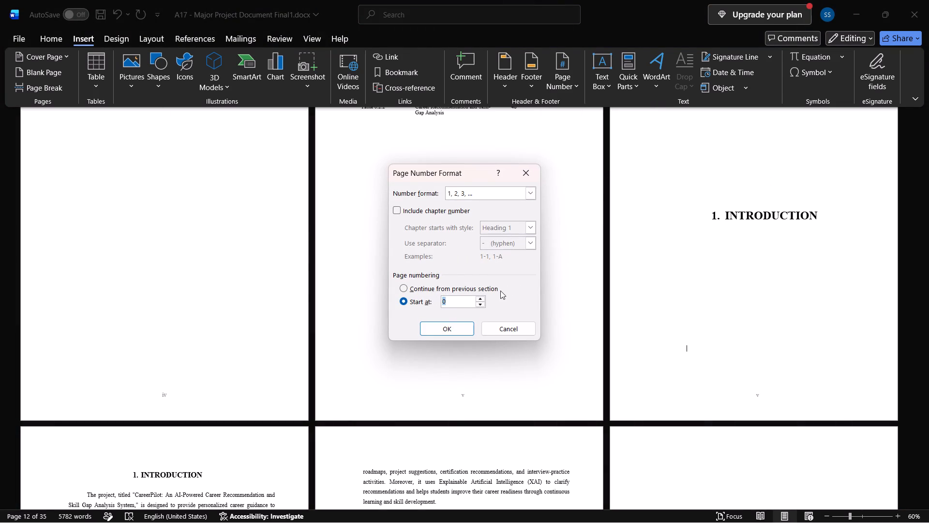
key(End)
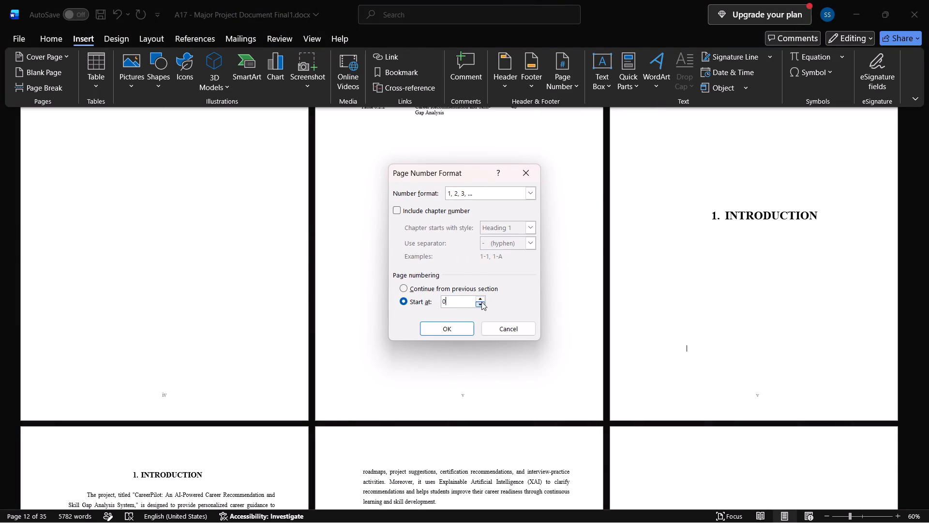
click(480, 301)
click(451, 328)
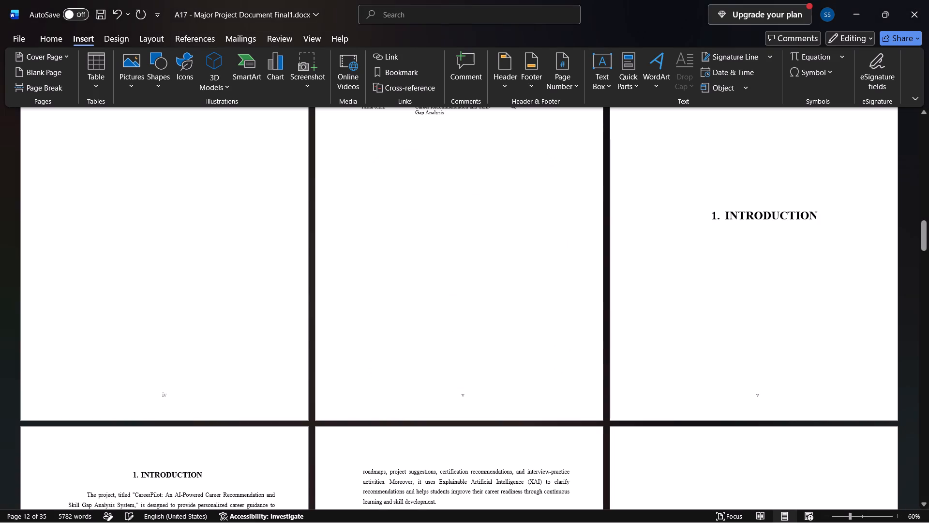
Check the page numbers on the Introduction chapter pages and in the Introduction title page's footer.
scroll(551, 319, down, 1)
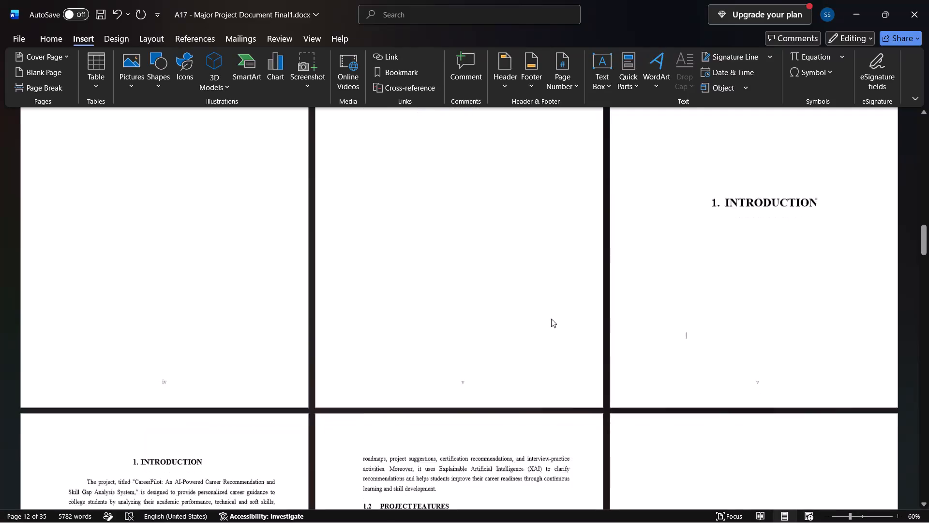
scroll(551, 319, down, 3)
scroll(551, 319, up, 1)
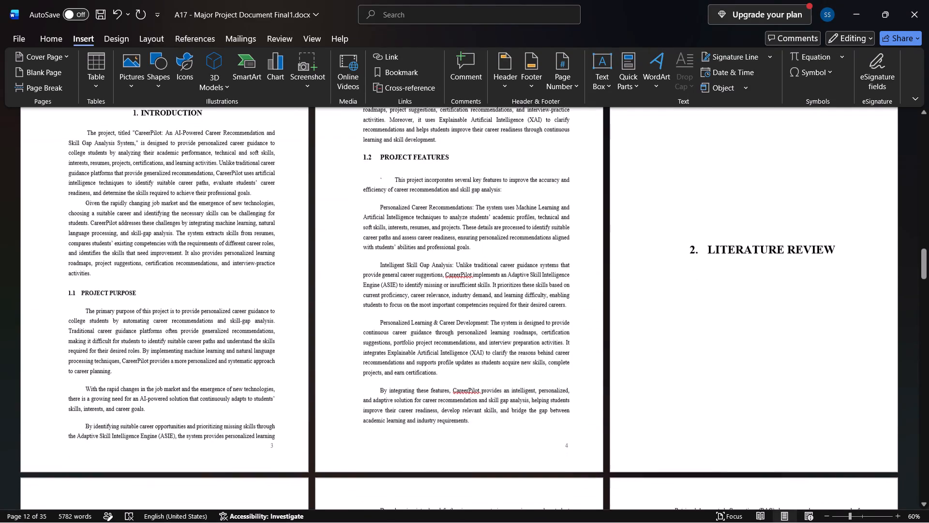
scroll(551, 319, up, 3)
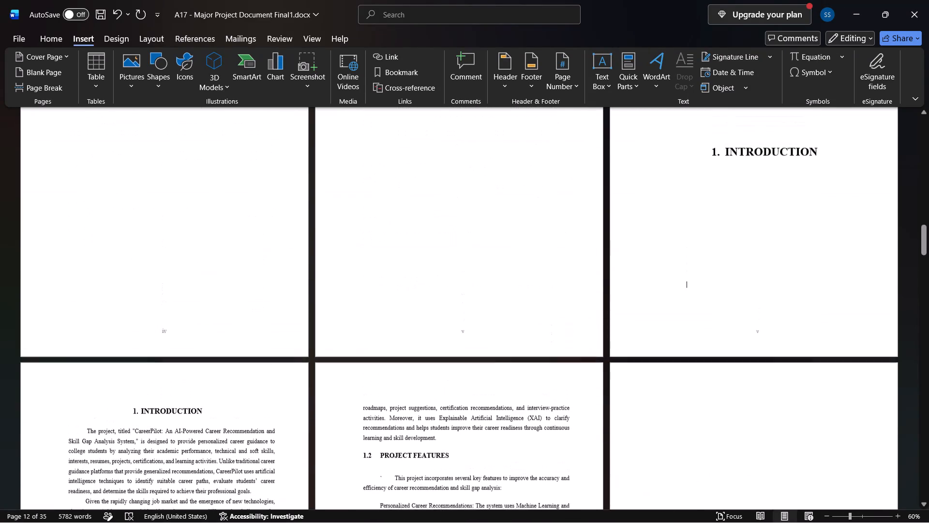
scroll(551, 319, up, 1)
right_click(766, 347)
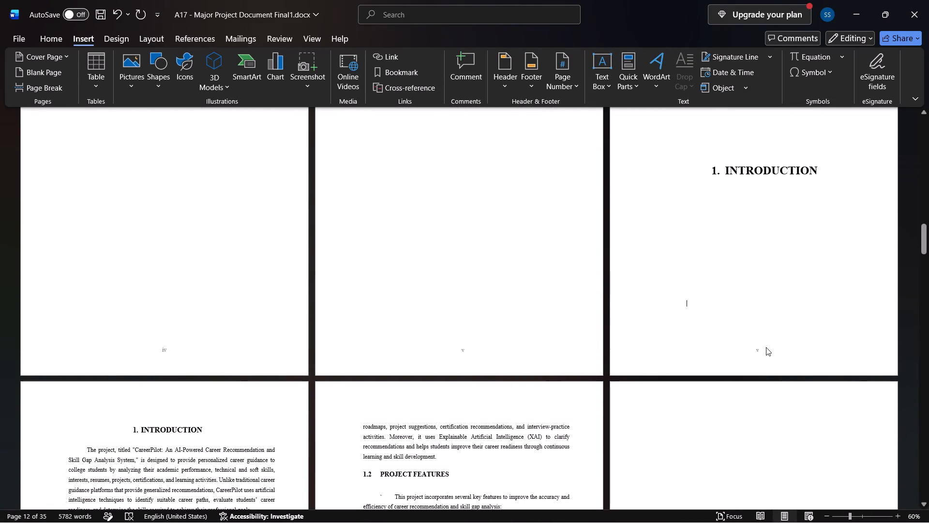
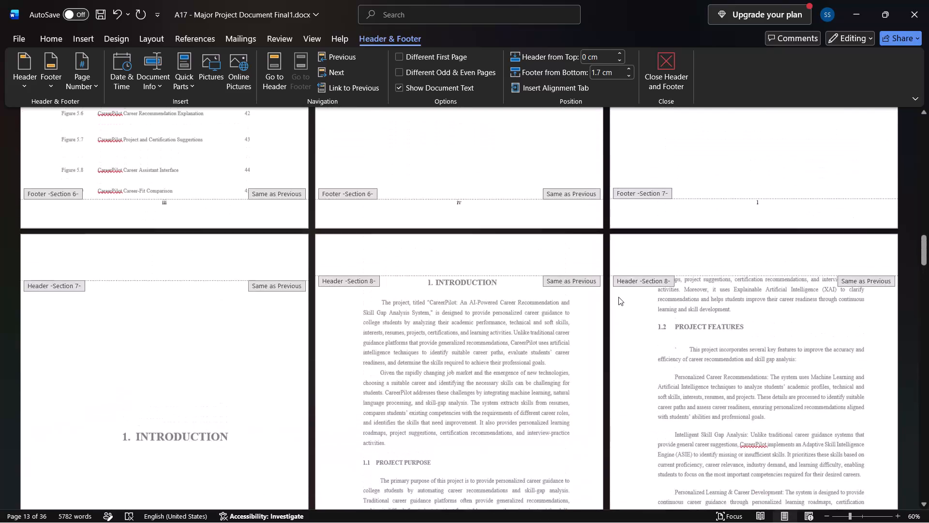
Check the footer page numbers from the list of figures through the Introduction chapter pages, leaving footer editing along the way.
scroll(618, 297, up, 1)
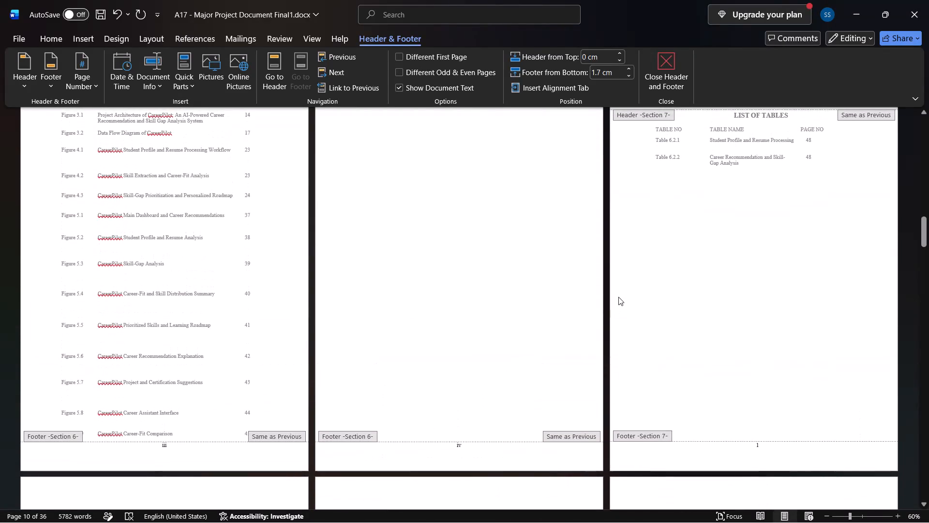
scroll(618, 297, down, 8)
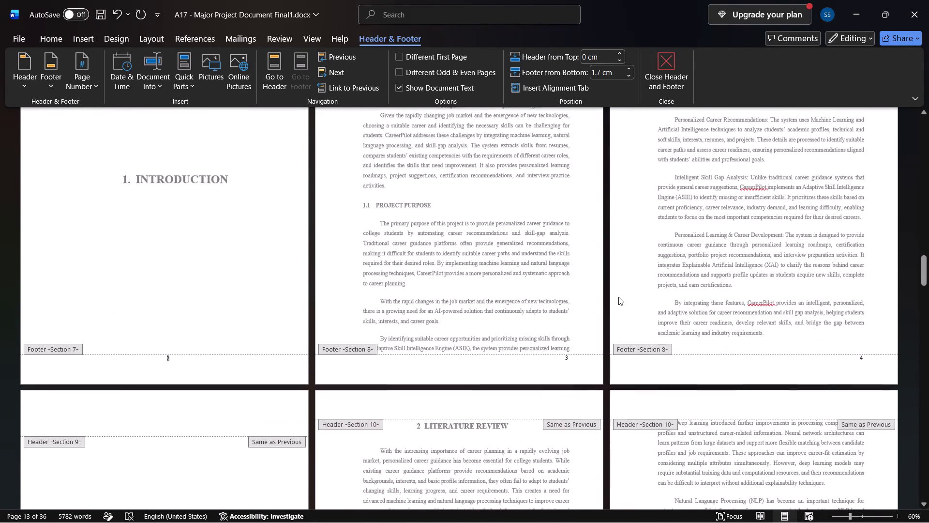
click(664, 63)
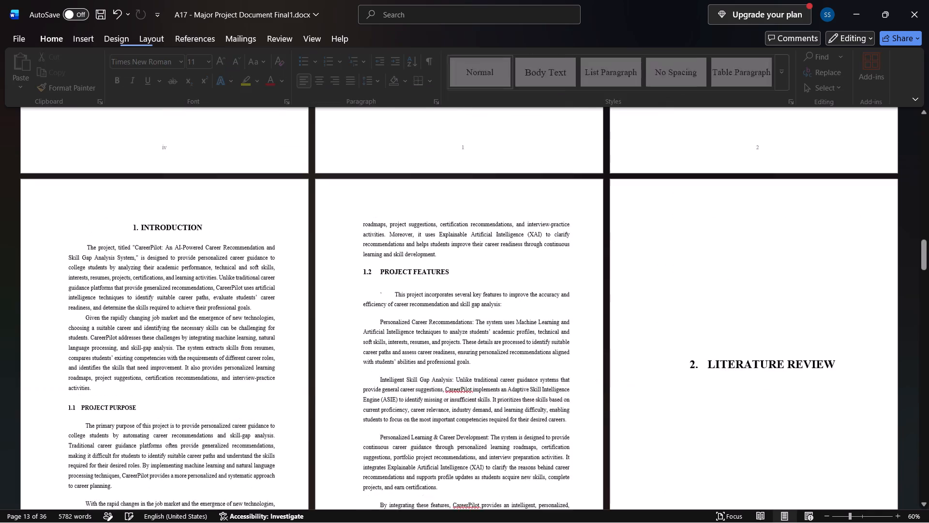
scroll(200, 299, down, 3)
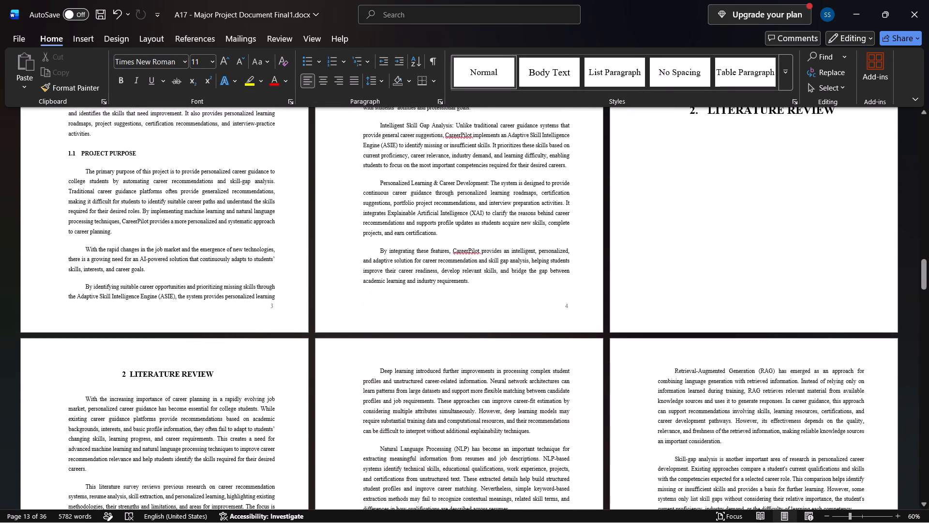
Check the footer page numbers from the front matter through the Introduction and Literature Review chapters.
scroll(200, 299, down, 3)
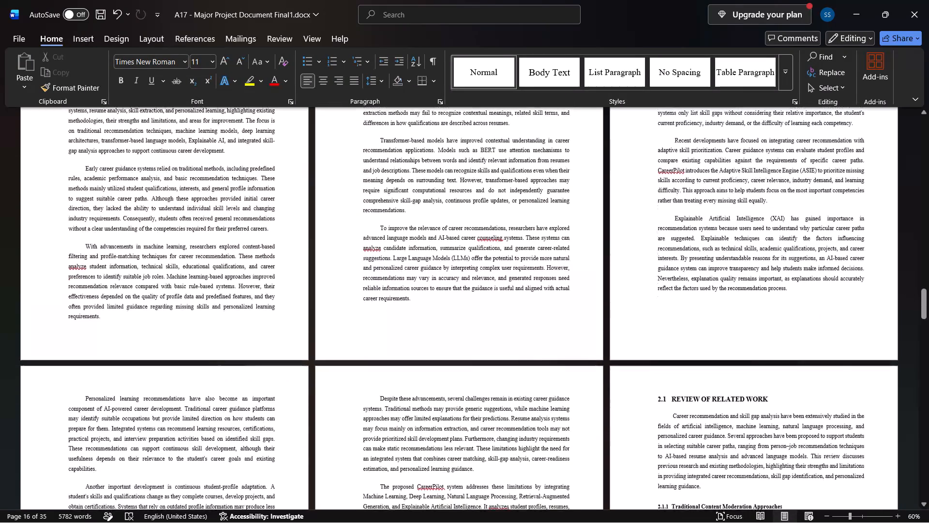
scroll(200, 299, up, 11)
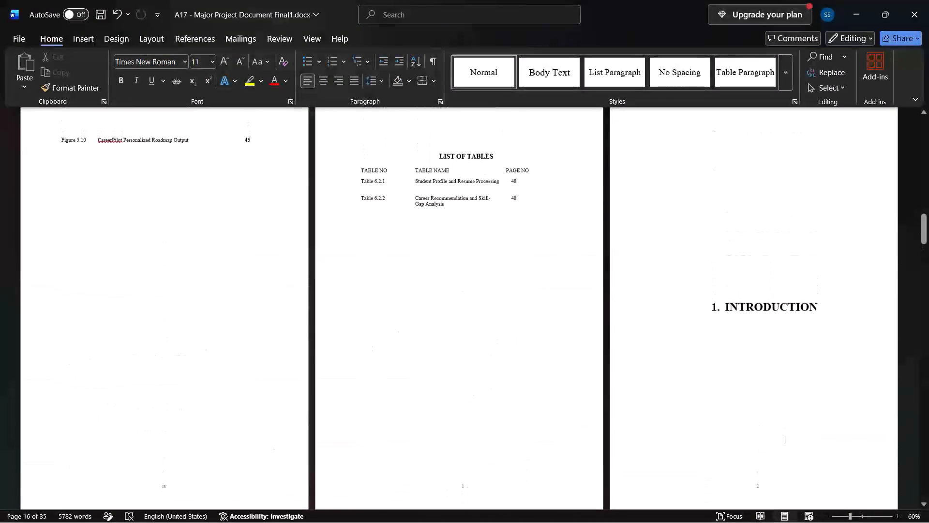
scroll(200, 299, up, 2)
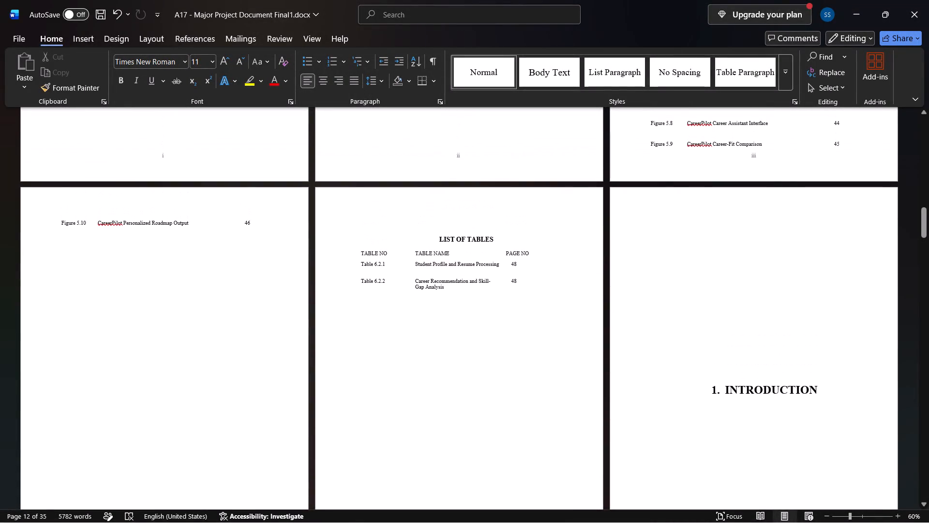
scroll(422, 364, down, 1)
scroll(422, 364, up, 1)
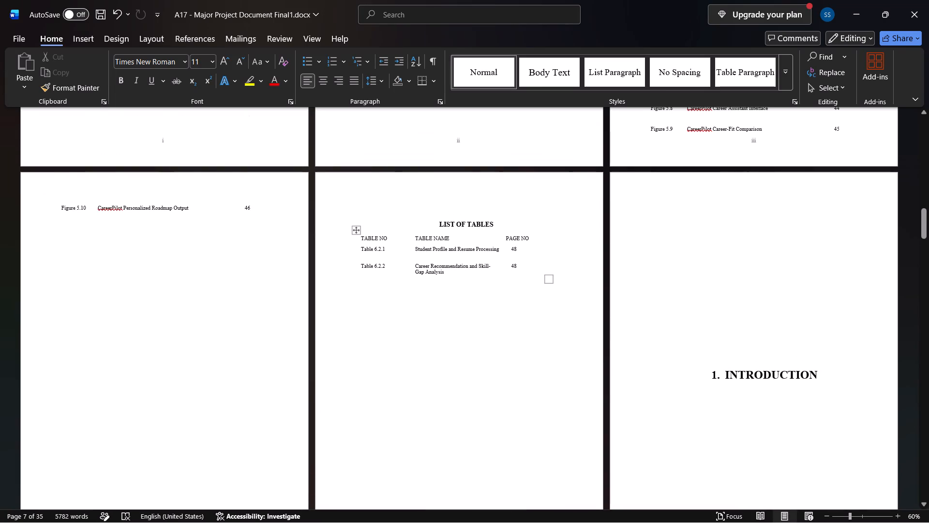
scroll(397, 337, down, 15)
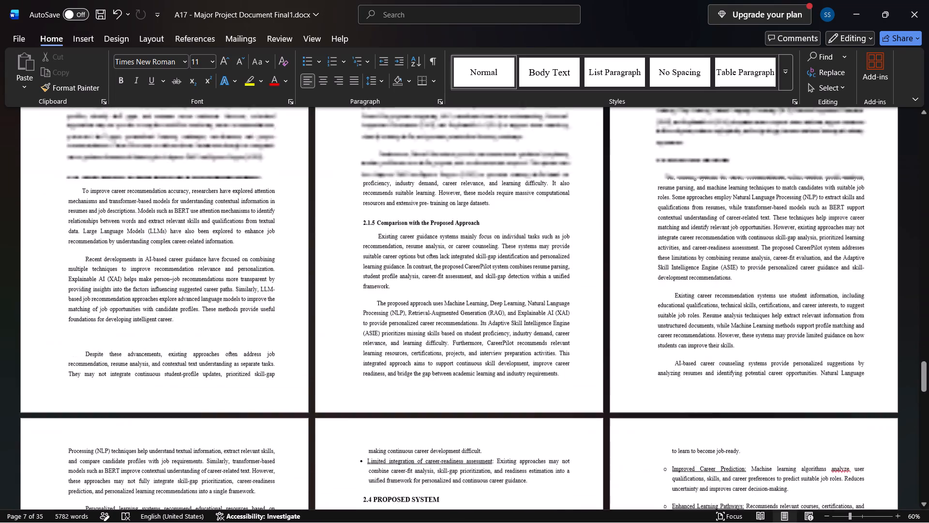
scroll(397, 337, down, 11)
scroll(397, 337, up, 20)
scroll(397, 337, up, 20)
scroll(397, 337, up, 20)
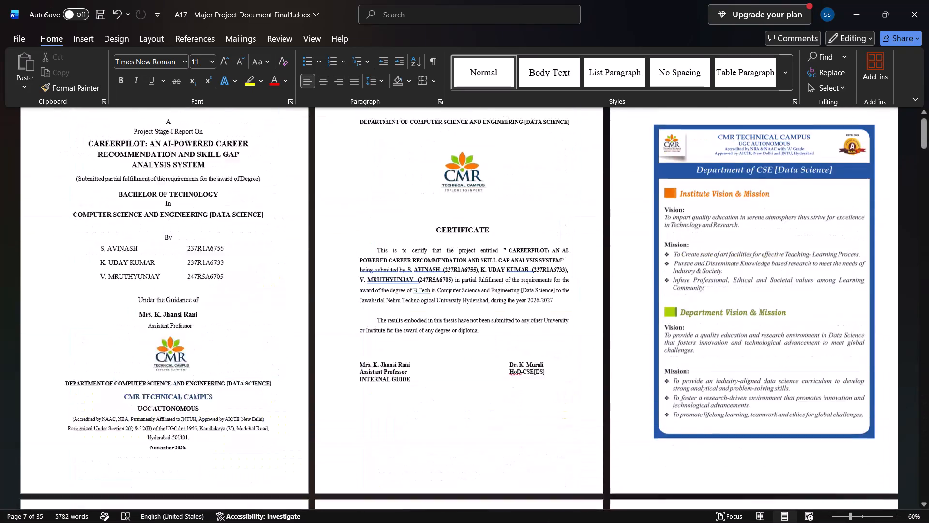
scroll(397, 337, up, 2)
scroll(397, 337, down, 8)
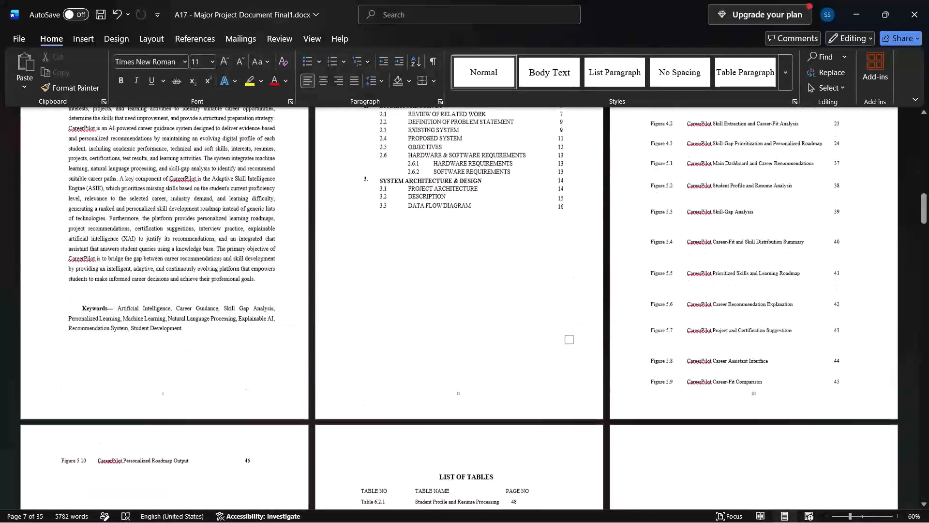
Delete the LIST OF TABLES heading, its table and the blank lines below it, before the Introduction title page.
scroll(397, 337, down, 1)
scroll(397, 337, up, 2)
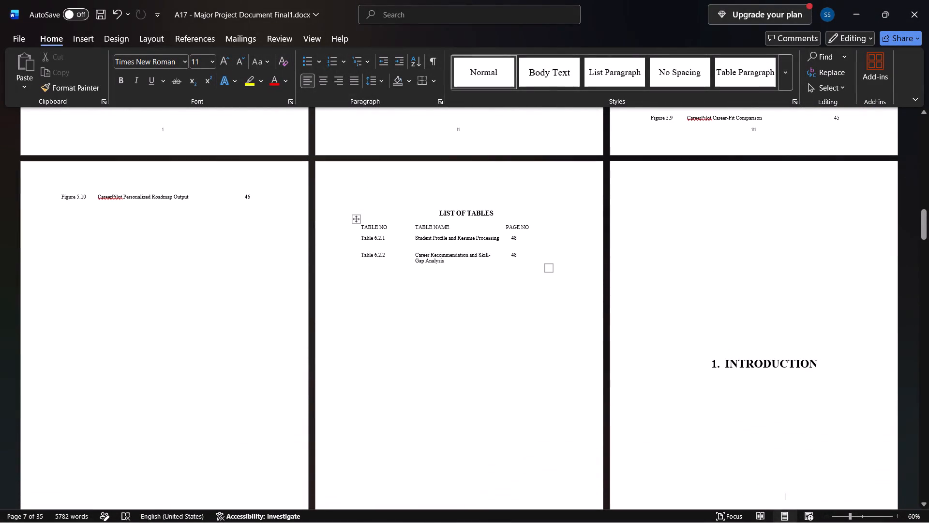
drag(416, 193, 514, 377)
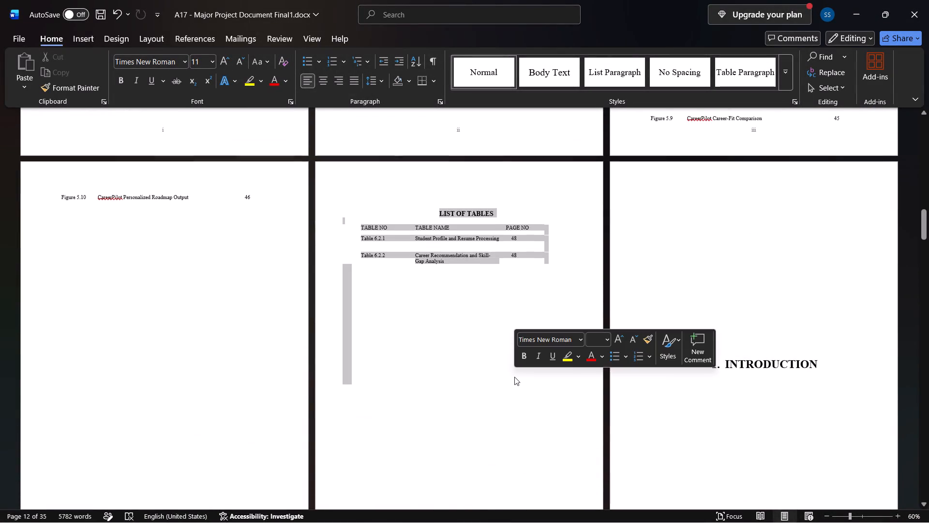
key(Delete)
Remove the extra blank lines above the 1. INTRODUCTION heading on the Introduction title page.
scroll(514, 377, down, 2)
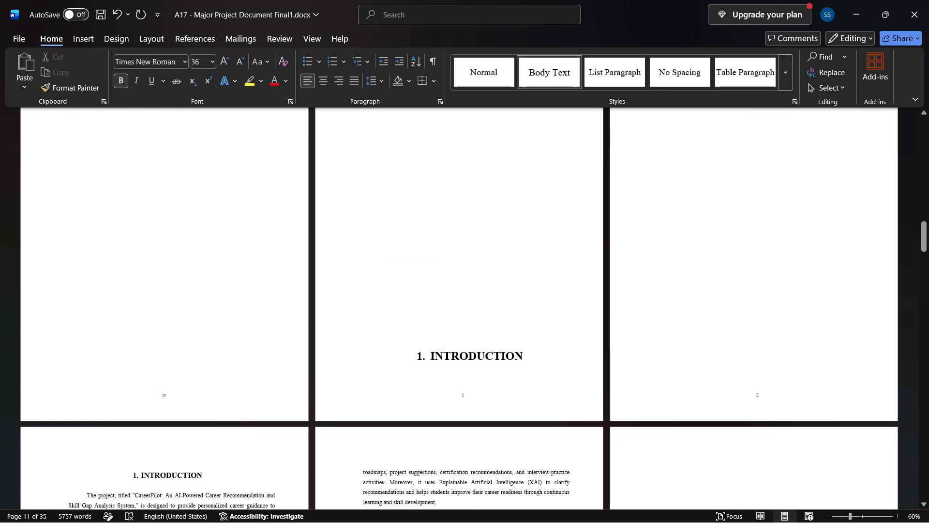
scroll(514, 377, down, 3)
scroll(514, 377, up, 1)
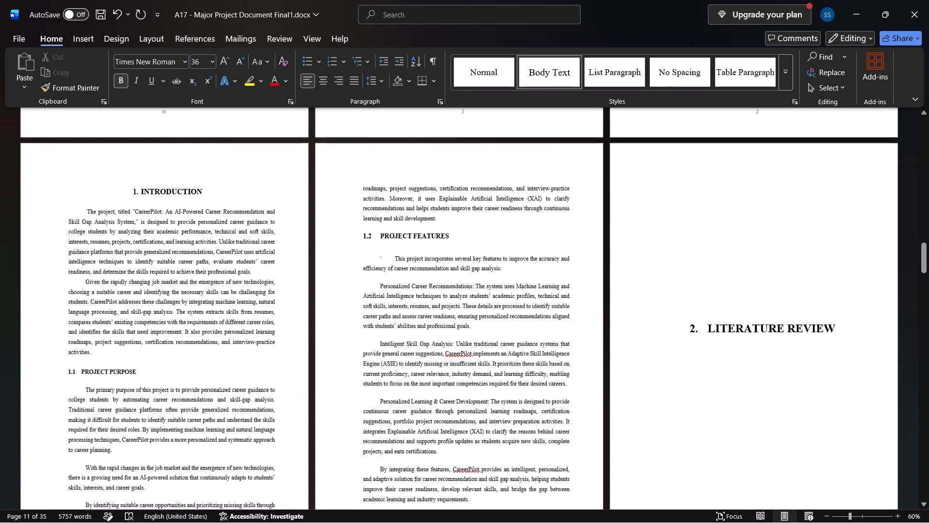
scroll(514, 377, up, 2)
click(429, 314)
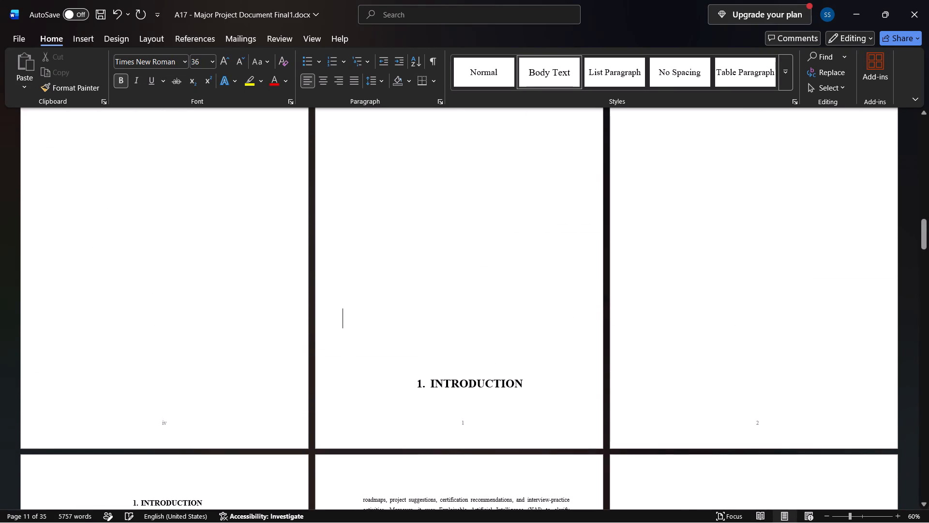
key(BackSpace)
key(BackSpace)
key(BackSpace)
key(BackSpace)
key(BackSpace)
key(BackSpace)
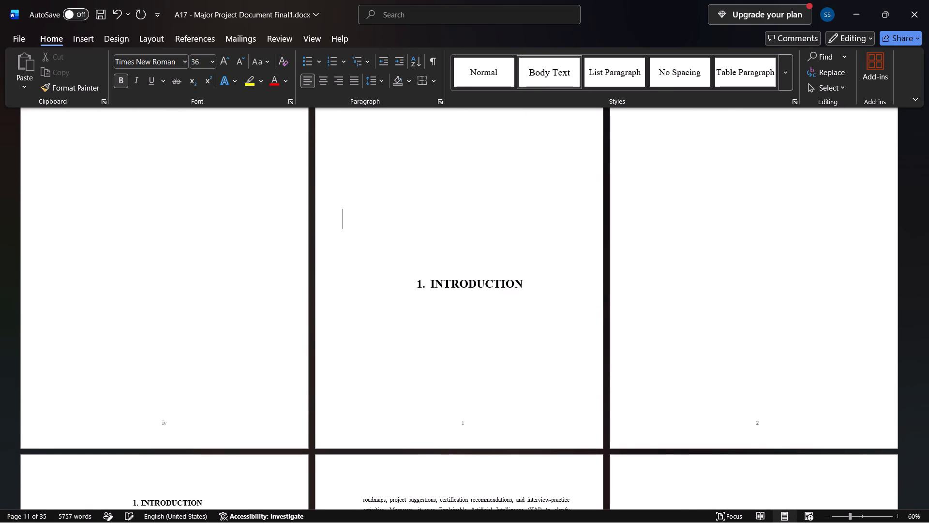
scroll(429, 314, up, 1)
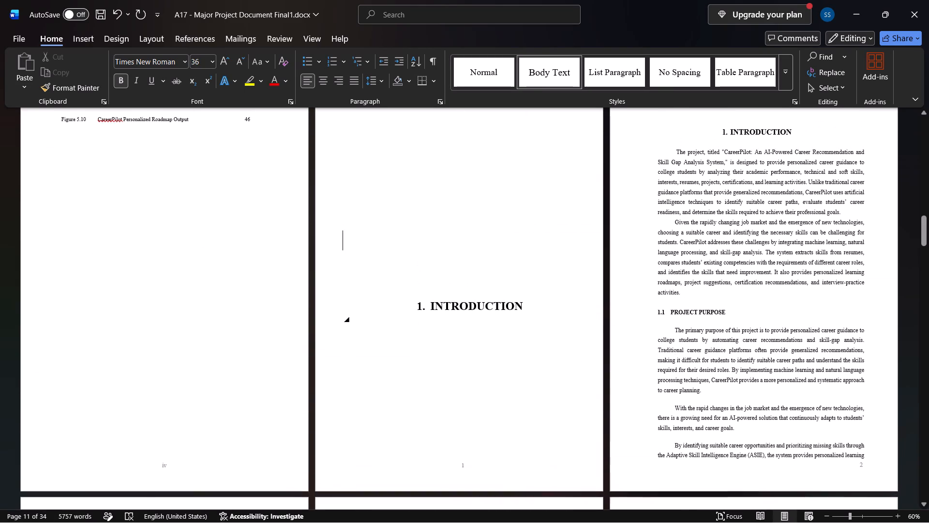
scroll(429, 314, up, 1)
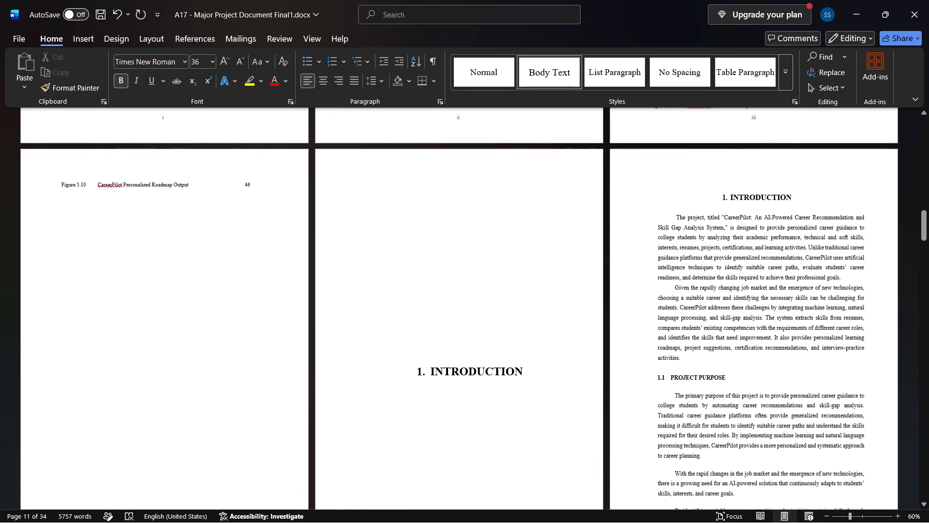
key(BackSpace)
Insert a centred Plain Number 2 page number at the bottom of the Introduction chapter pages and leave footer editing.
scroll(429, 314, right, 2)
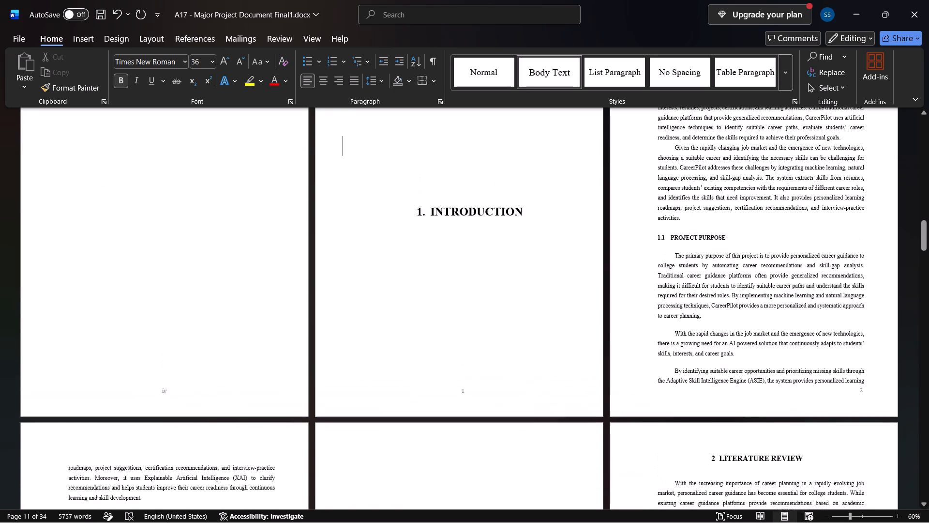
scroll(429, 314, right, 1)
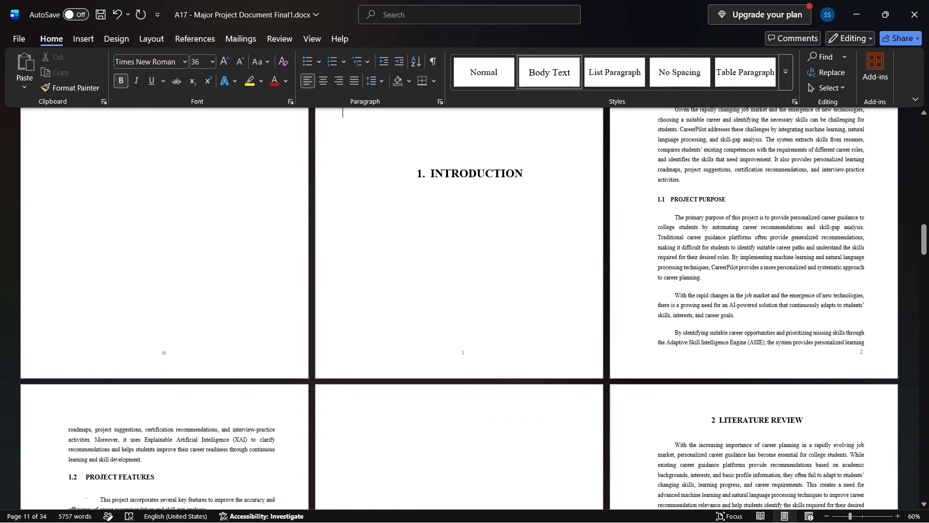
scroll(570, 375, down, 3)
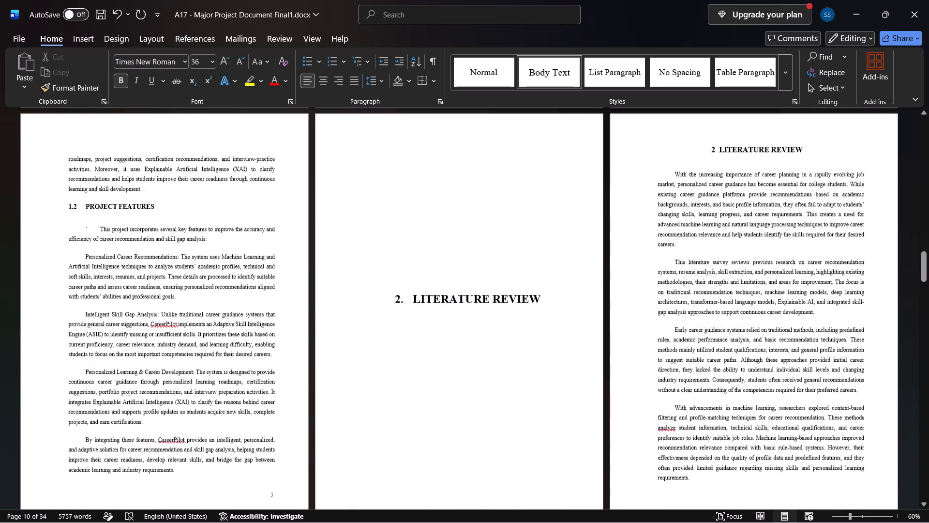
scroll(570, 375, down, 1)
scroll(570, 375, up, 4)
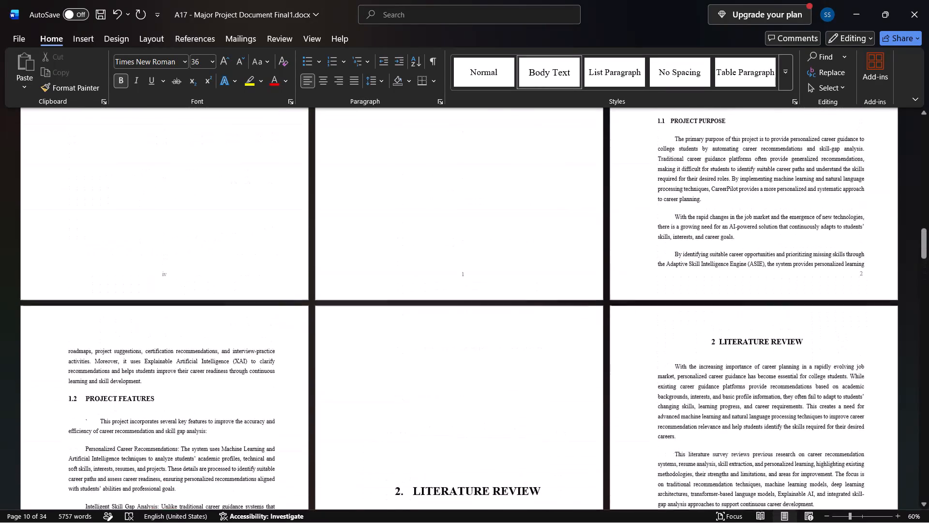
click(748, 297)
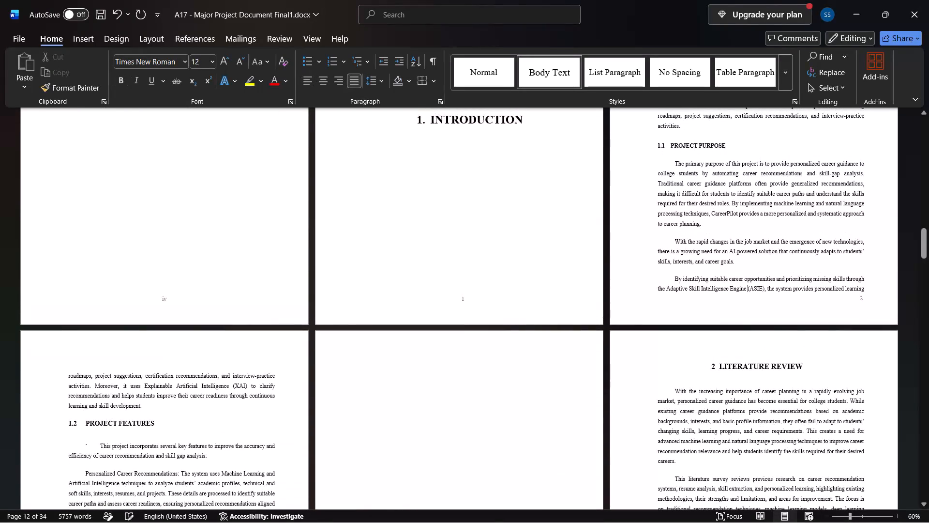
click(92, 40)
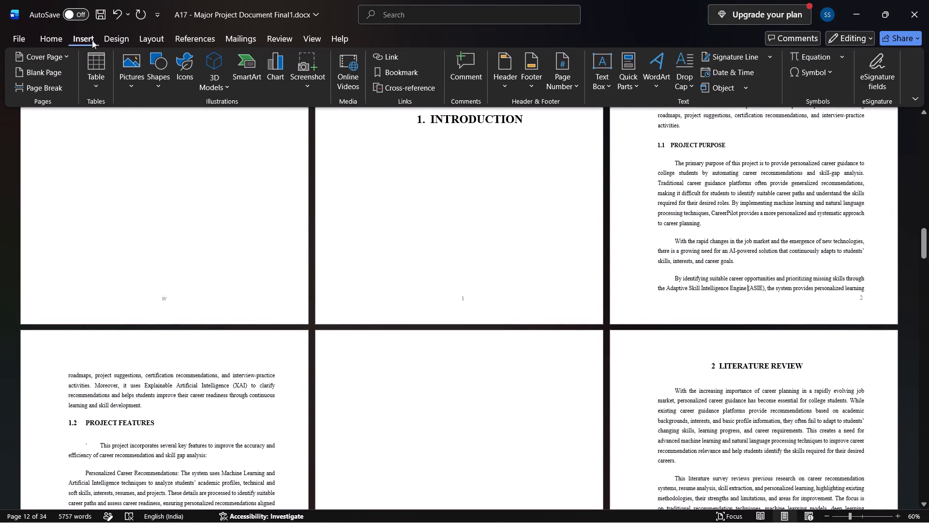
click(562, 85)
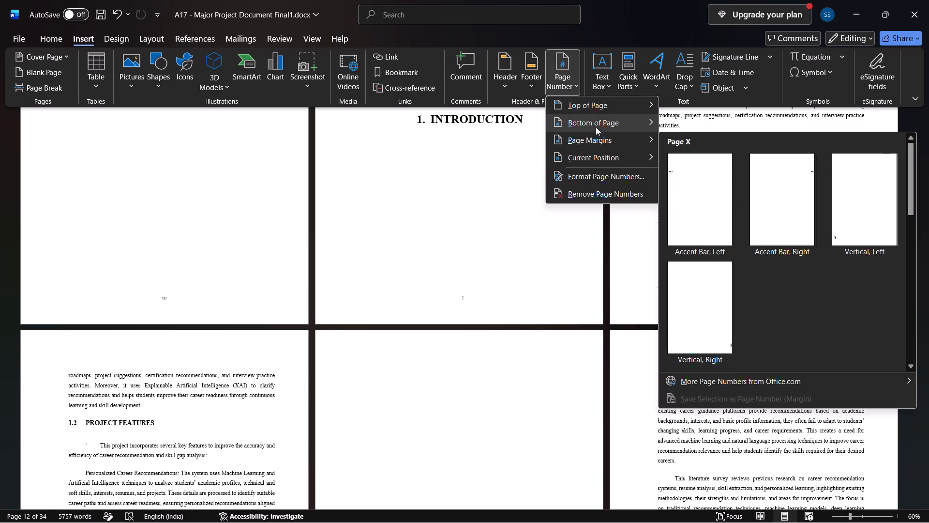
click(730, 238)
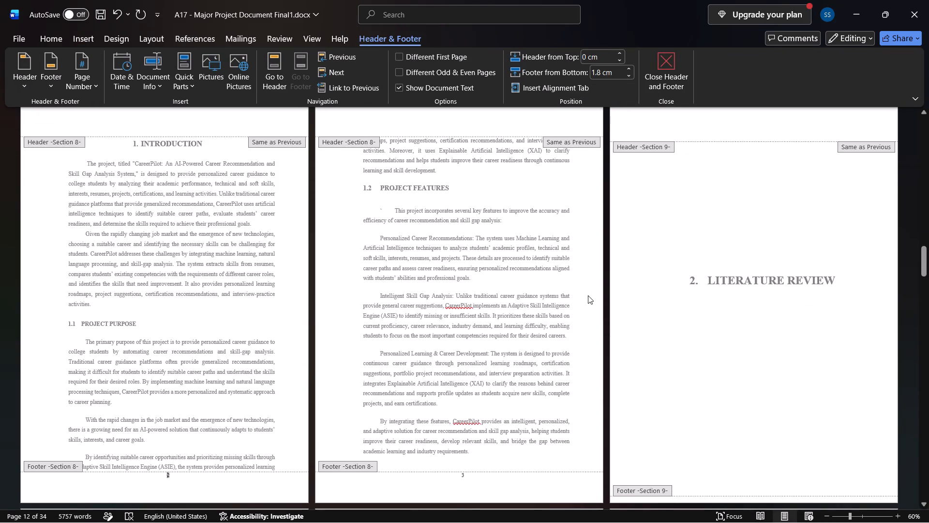
scroll(588, 295, down, 2)
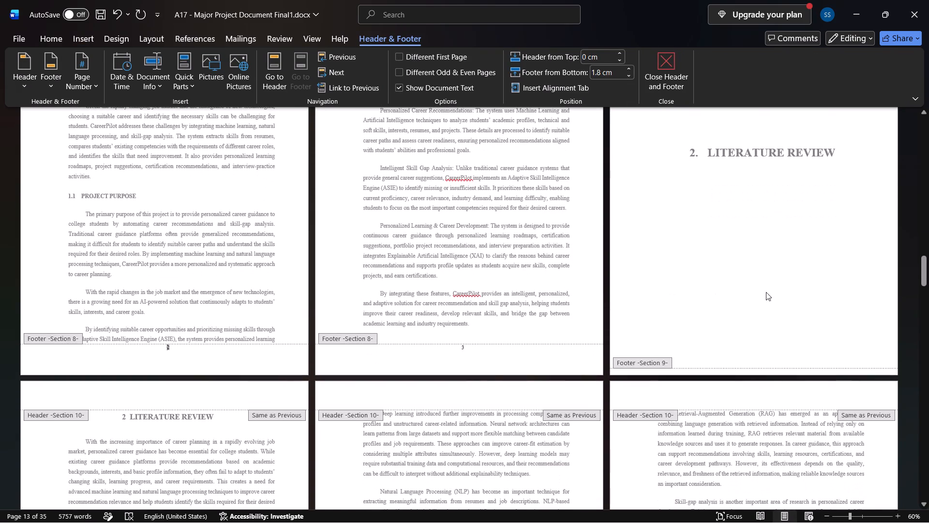
click(804, 301)
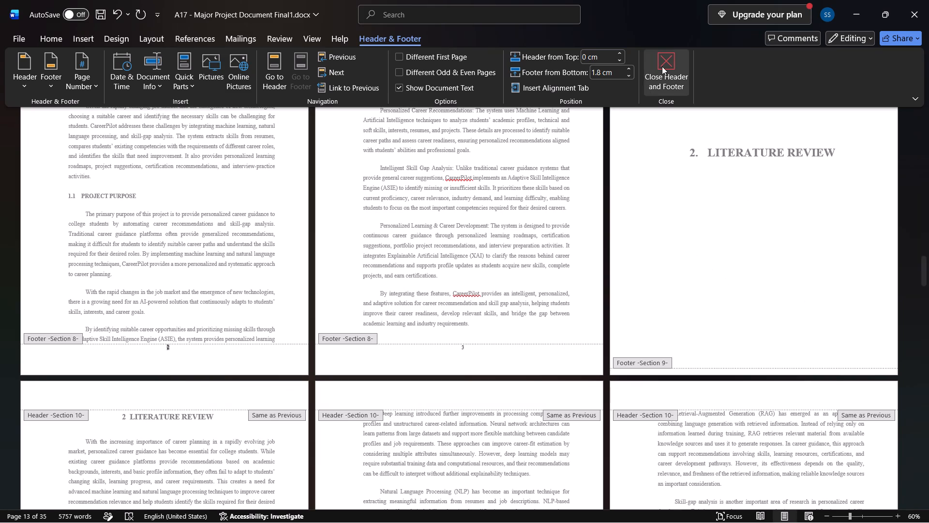
click(665, 66)
Insert a centred Plain Number 2 page number at the bottom of the Literature Review title page.
scroll(706, 329, up, 2)
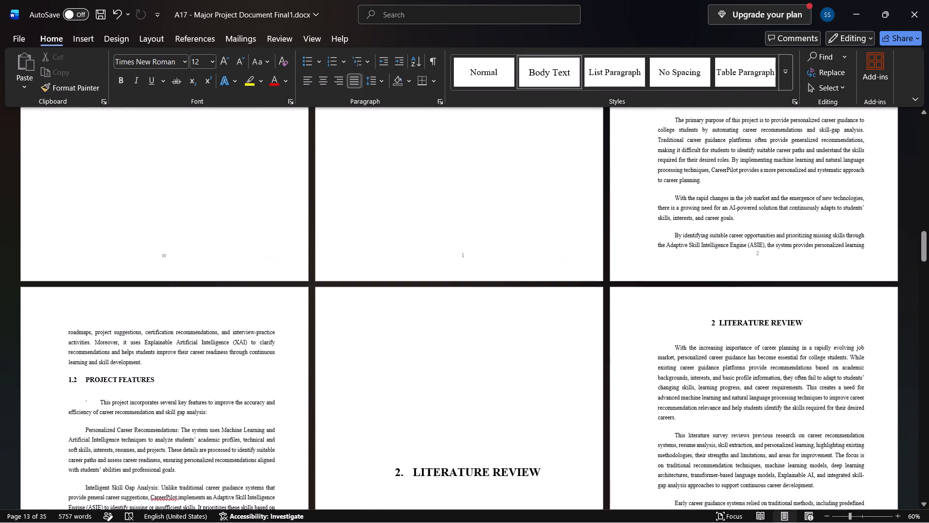
scroll(706, 329, down, 4)
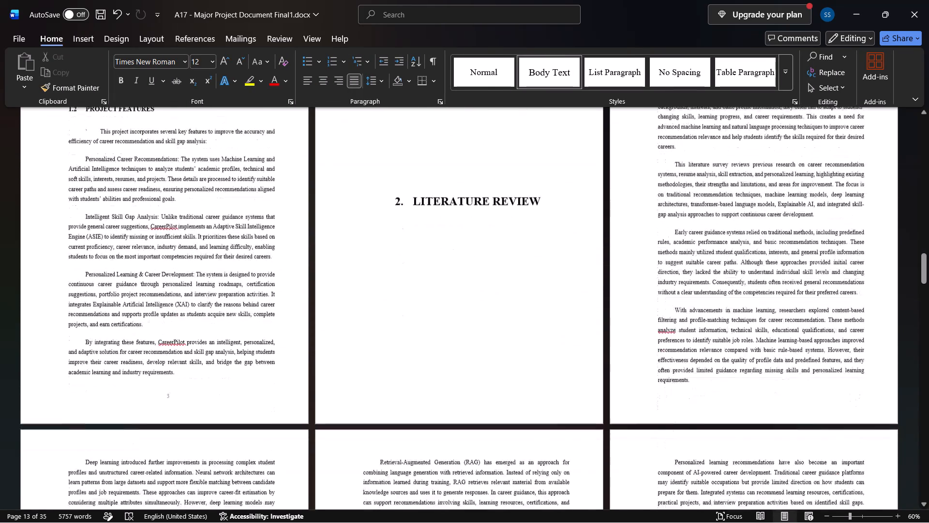
double_click(495, 316)
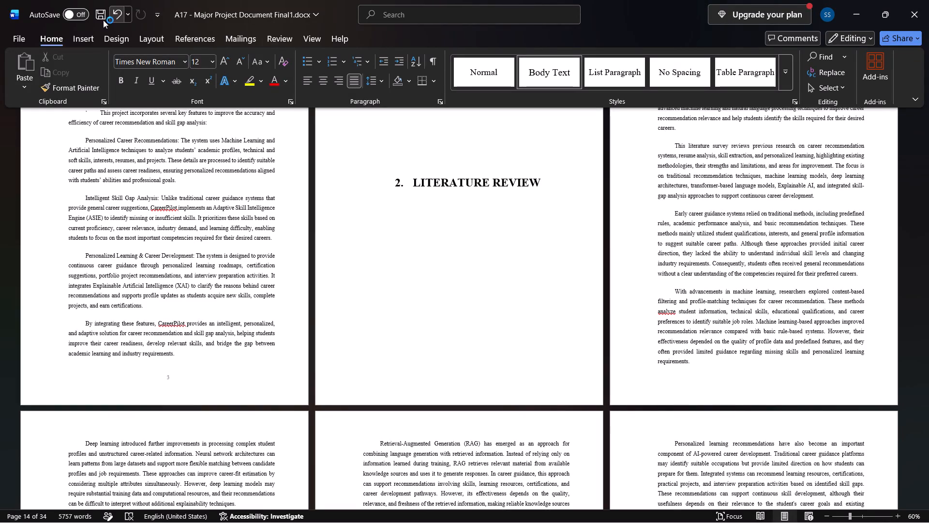
click(88, 39)
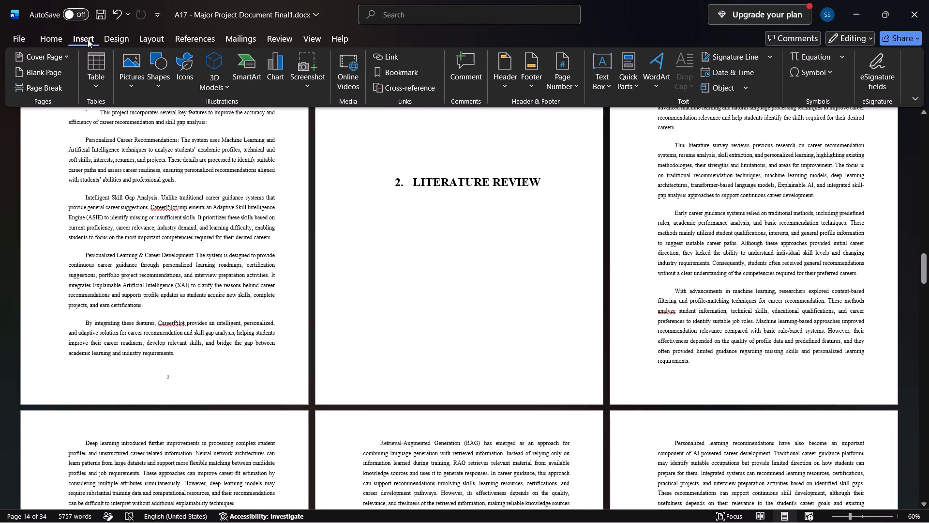
click(566, 83)
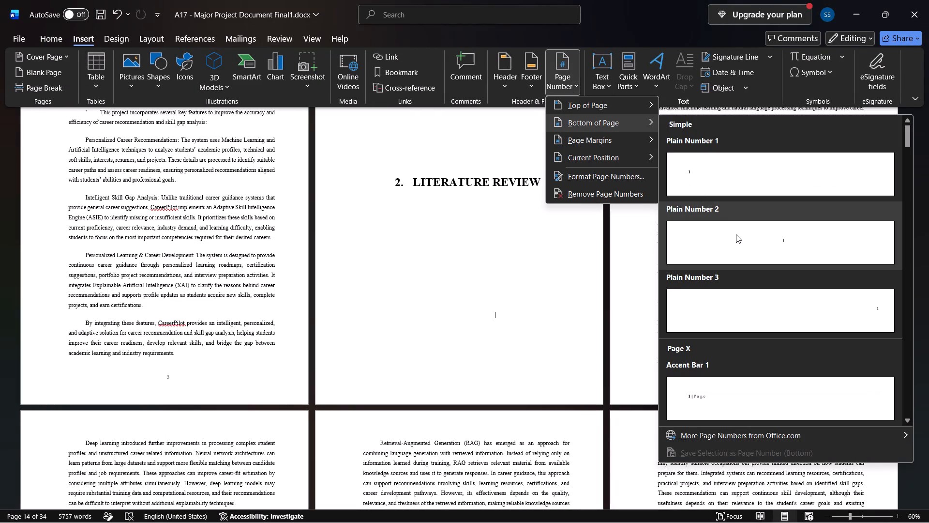
click(736, 234)
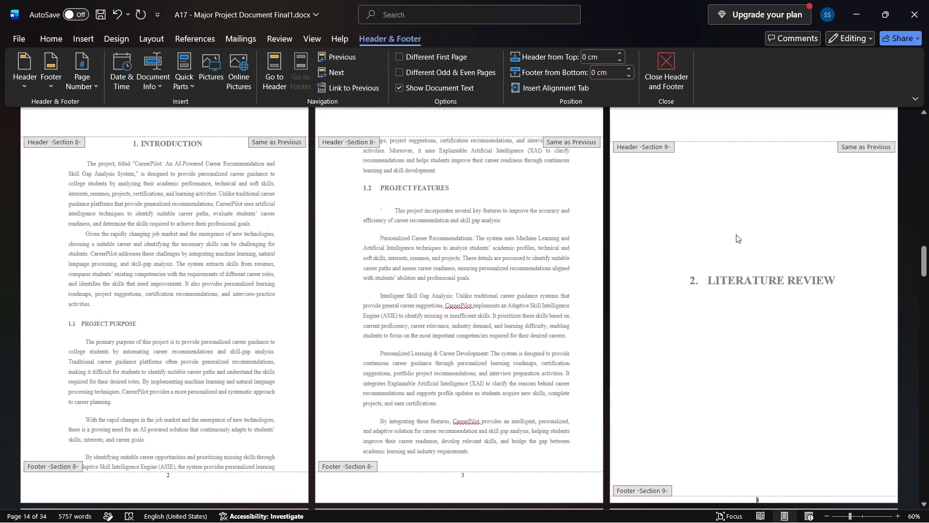
Check the footer page numbers from the Literature Review chapter through the System Architecture & Design title page.
scroll(736, 234, down, 4)
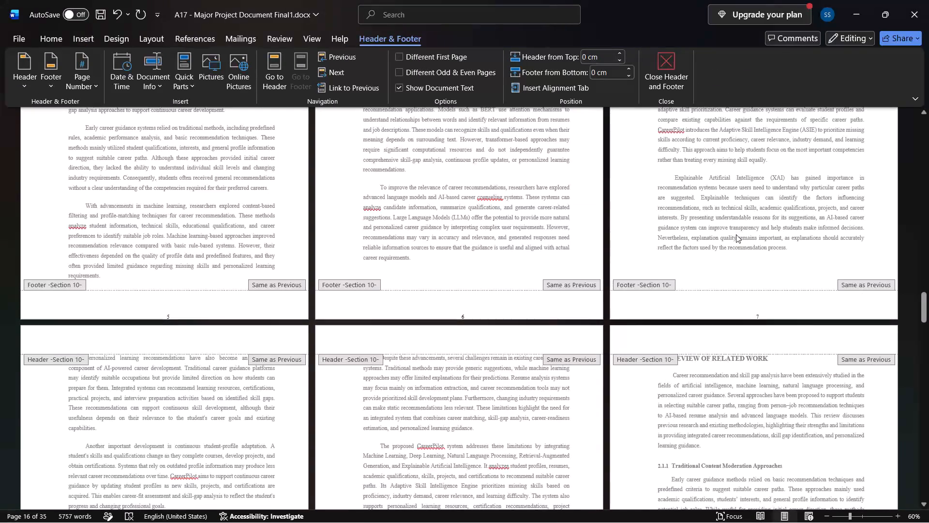
scroll(736, 234, down, 5)
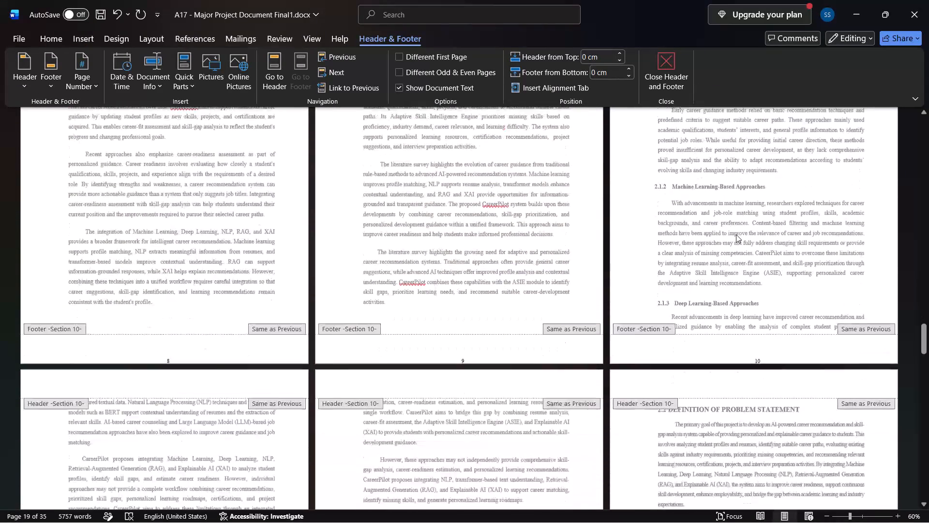
scroll(736, 234, down, 5)
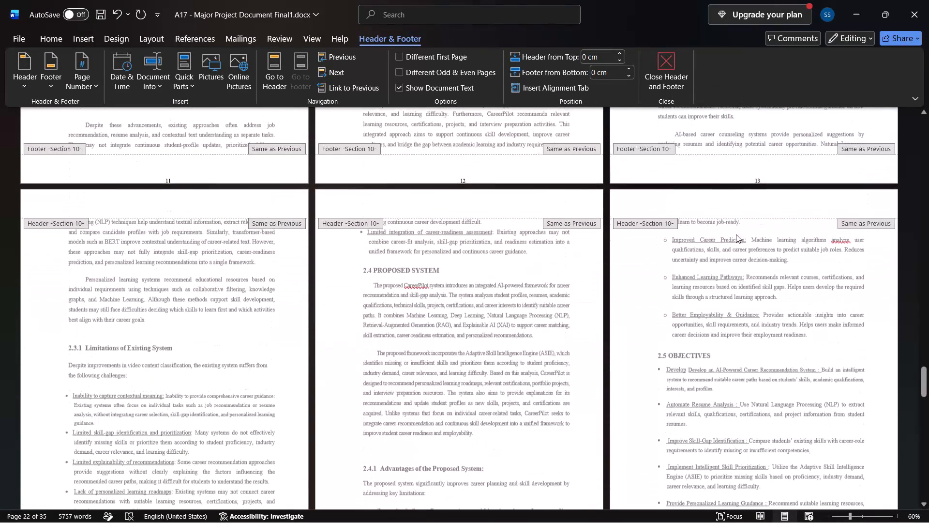
scroll(736, 234, down, 3)
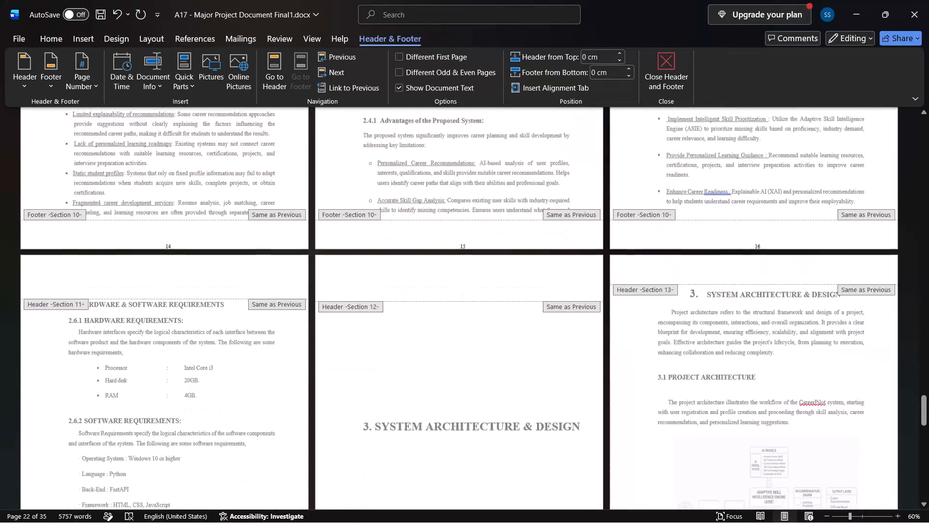
Leave footer editing and examine the page numbers from the Literature Review chapter through the System Architecture & Design chapter.
scroll(736, 234, down, 3)
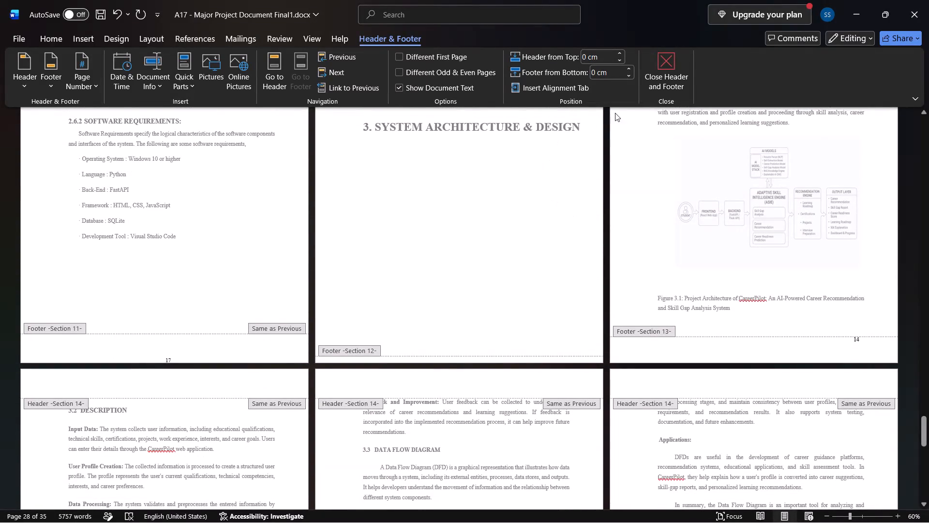
click(669, 86)
scroll(534, 250, down, 2)
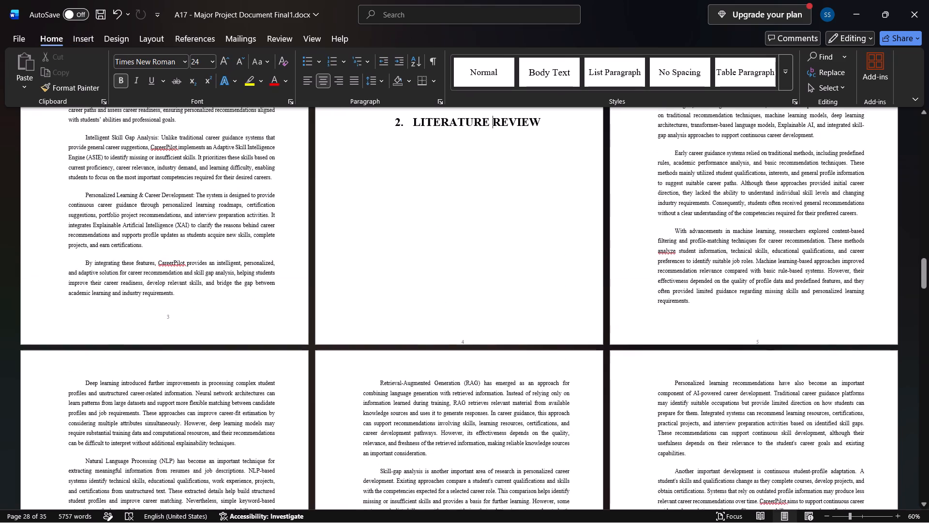
scroll(534, 250, down, 8)
scroll(534, 250, down, 20)
scroll(534, 250, down, 7)
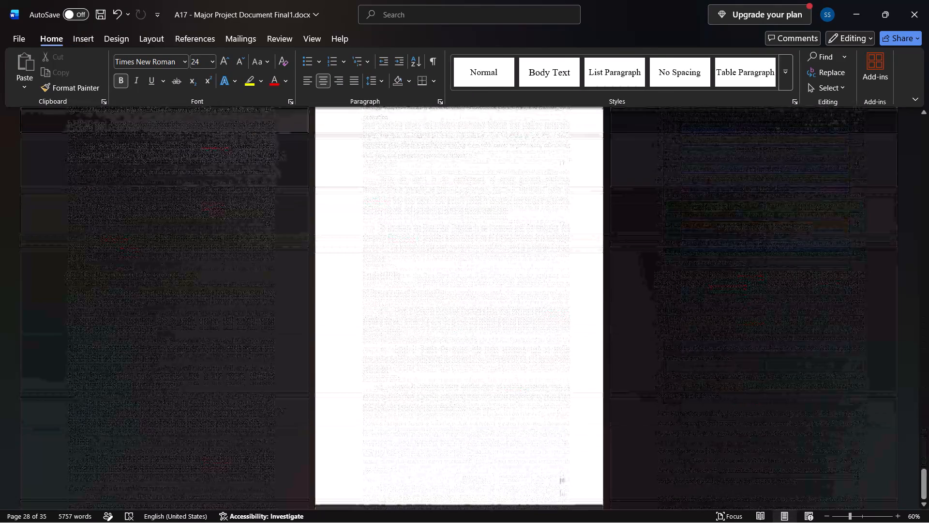
scroll(534, 250, up, 6)
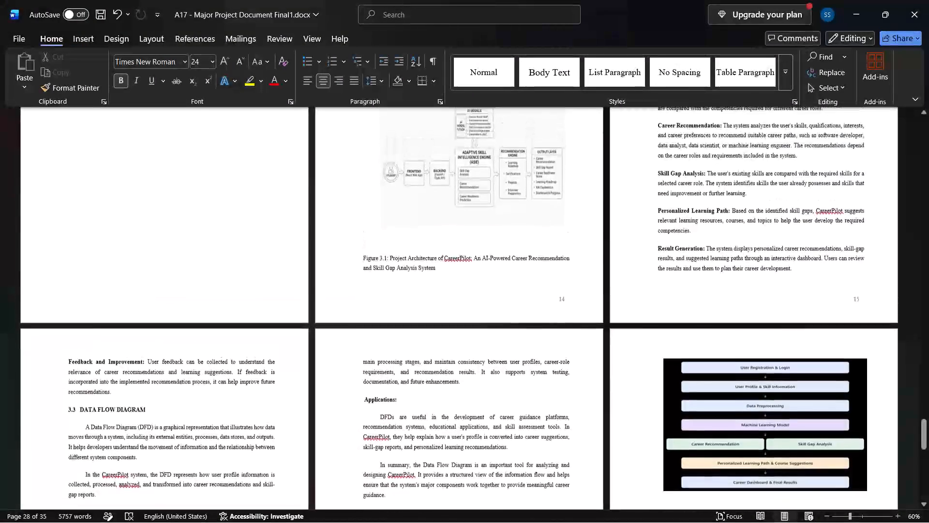
scroll(534, 250, up, 5)
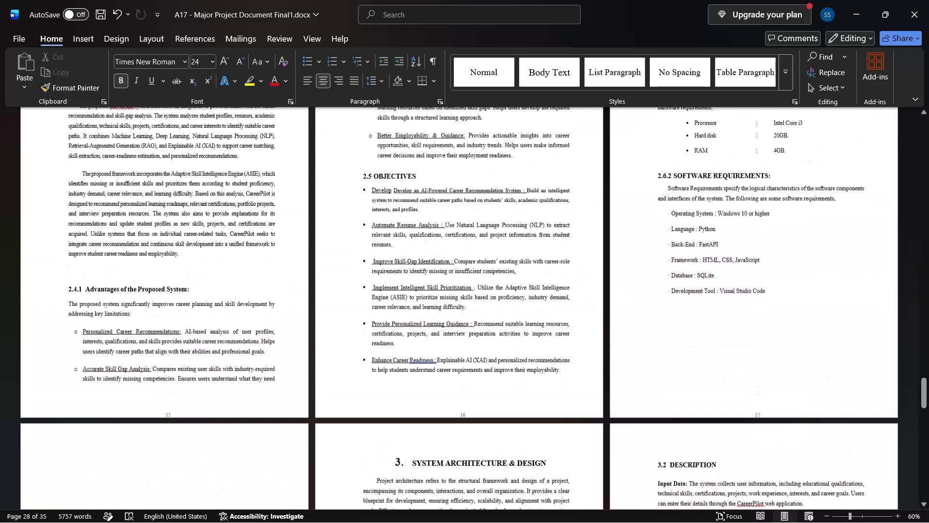
scroll(534, 250, up, 1)
scroll(534, 250, down, 3)
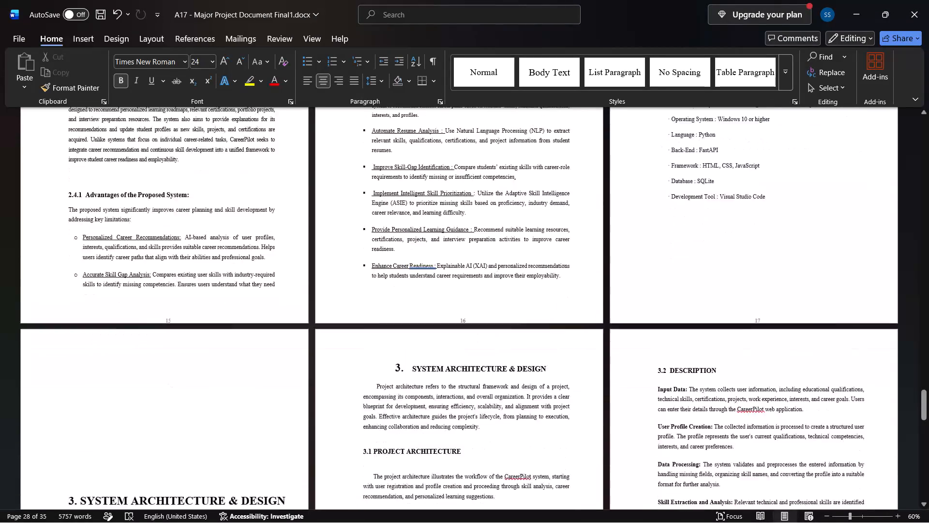
scroll(534, 250, down, 3)
Insert a centred plain page number at the bottom of the System Architecture & Design title page and leave footer editing.
double_click(200, 281)
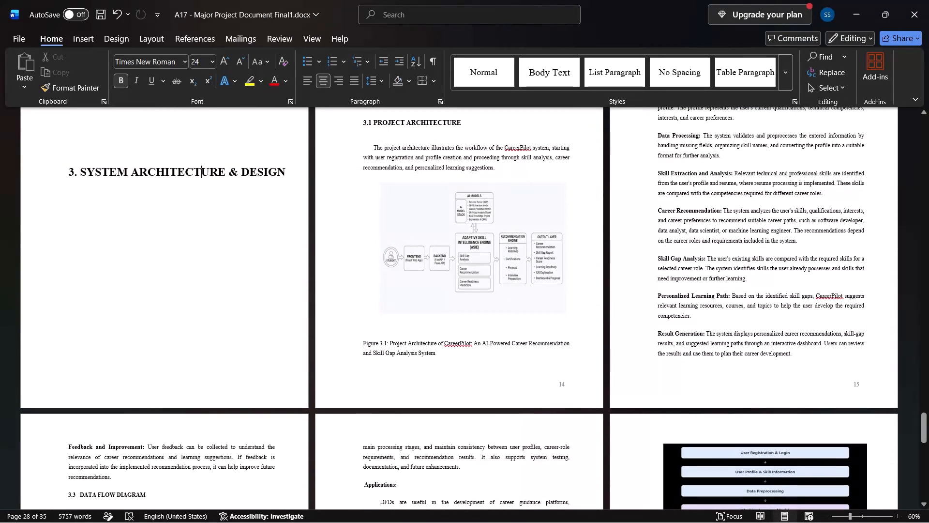
right_click(200, 281)
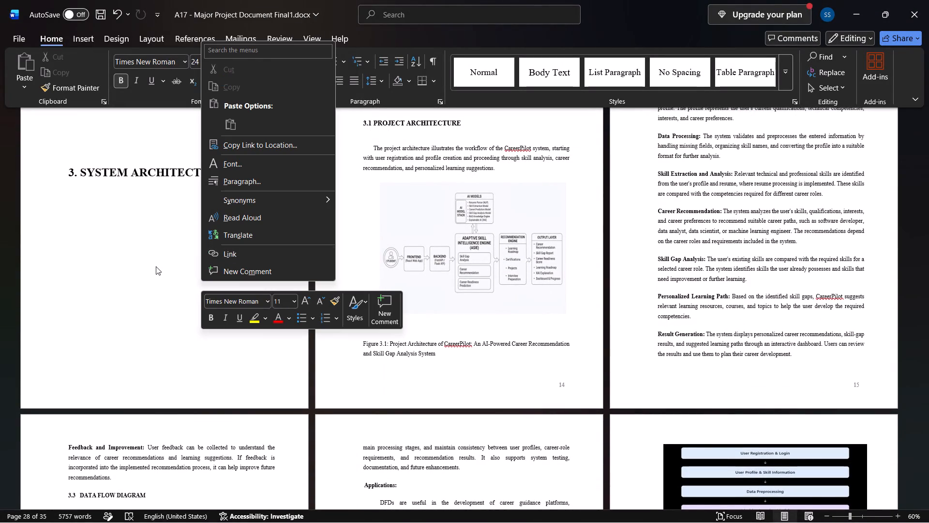
click(156, 266)
double_click(171, 282)
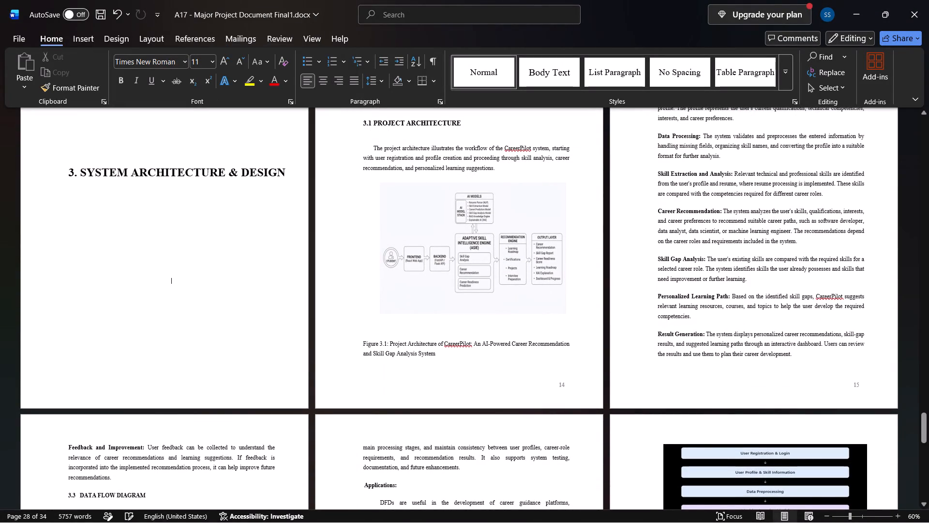
click(80, 33)
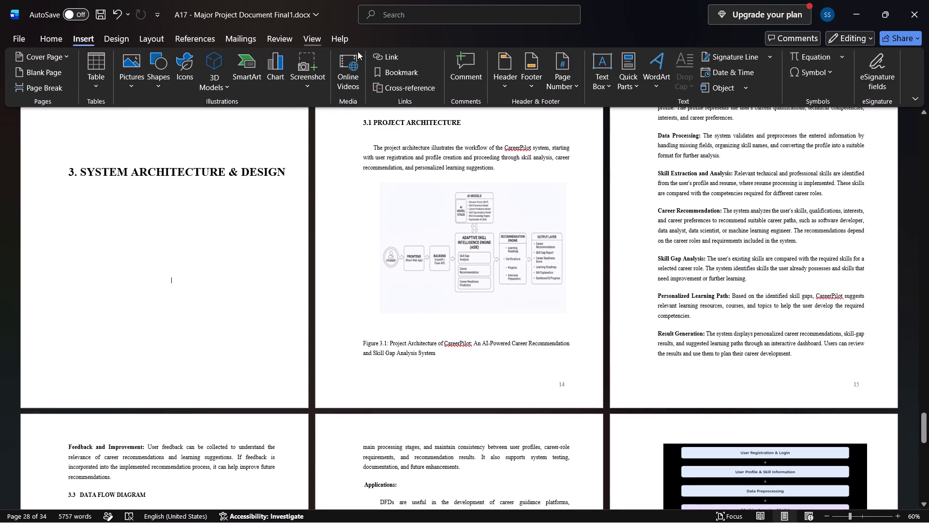
click(570, 87)
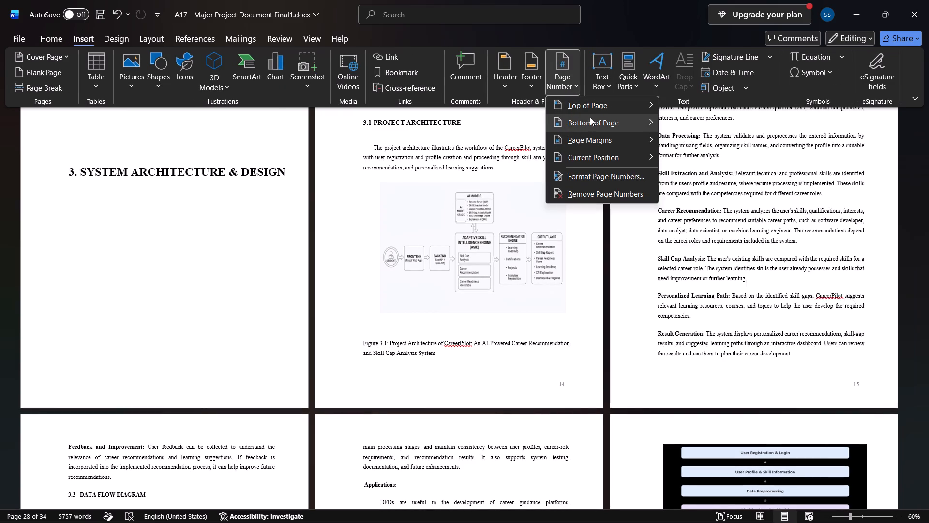
click(735, 230)
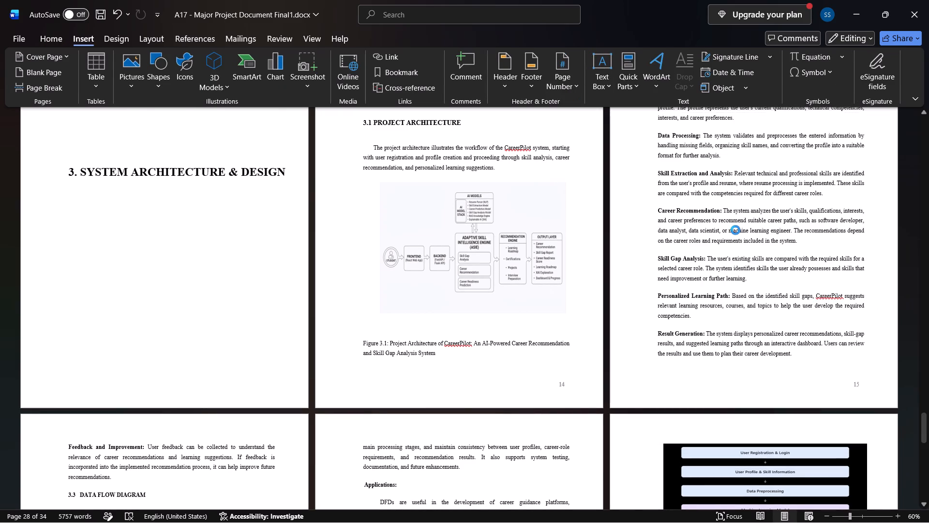
scroll(550, 247, down, 1)
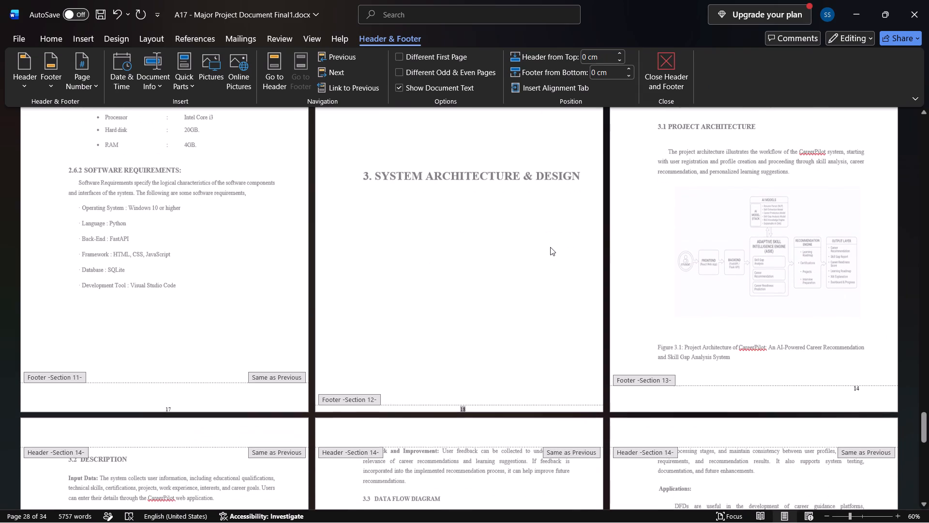
scroll(550, 247, down, 3)
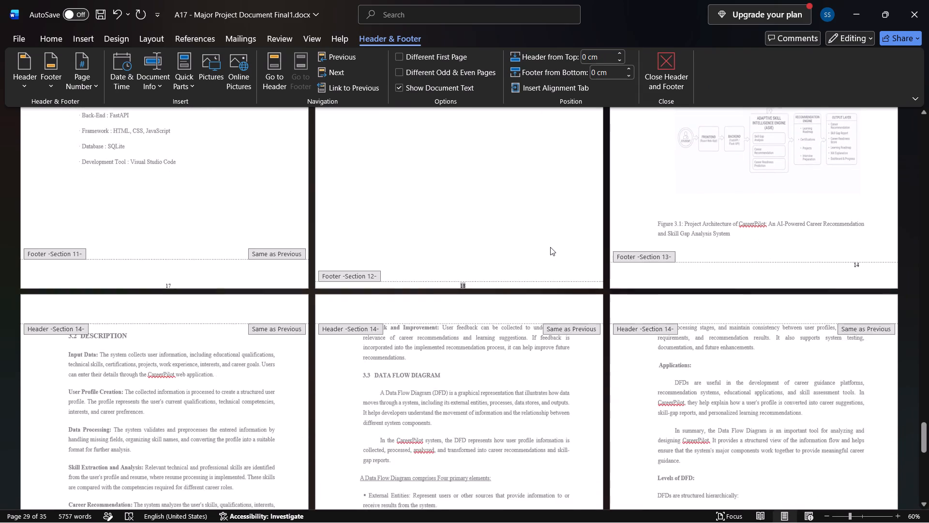
scroll(550, 247, down, 1)
scroll(550, 247, up, 2)
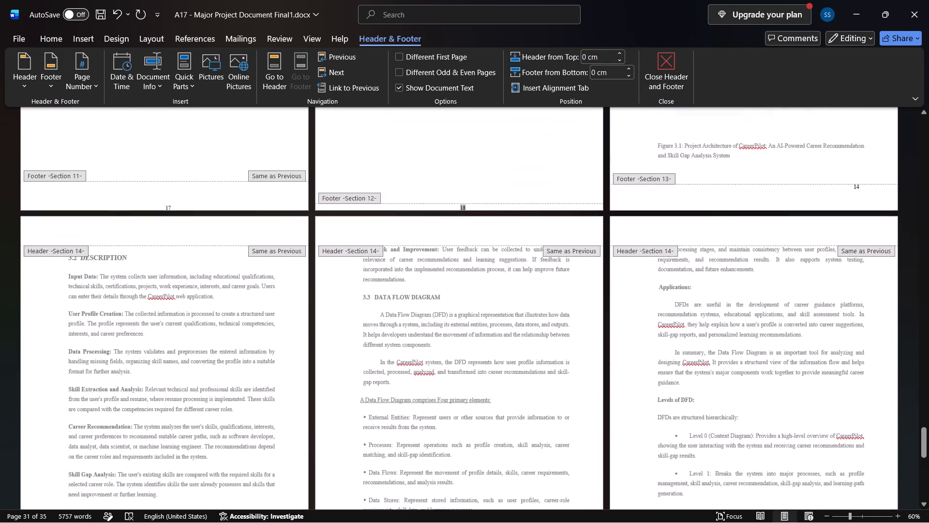
scroll(550, 247, up, 1)
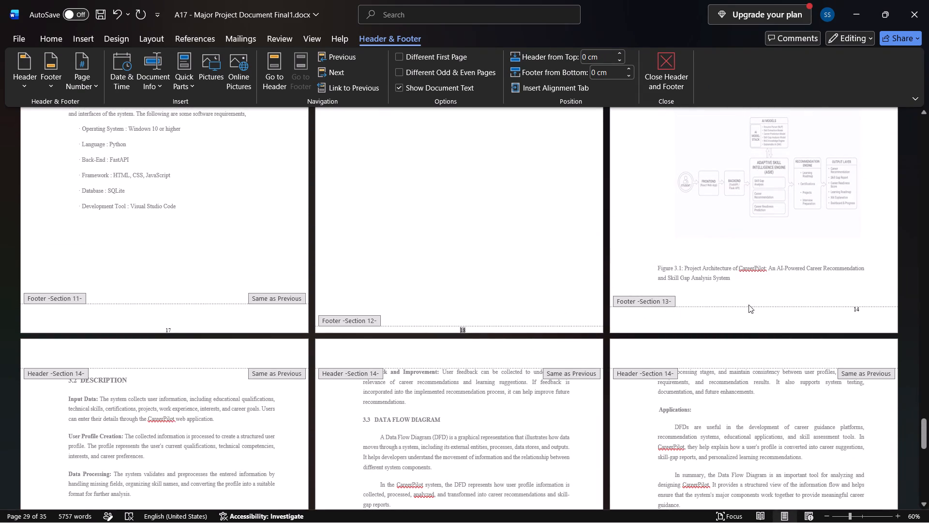
click(673, 71)
Insert a centred plain page number at the bottom of the 3.1 Project Architecture page and its linked following pages, and leave footer editing.
scroll(755, 226, up, 1)
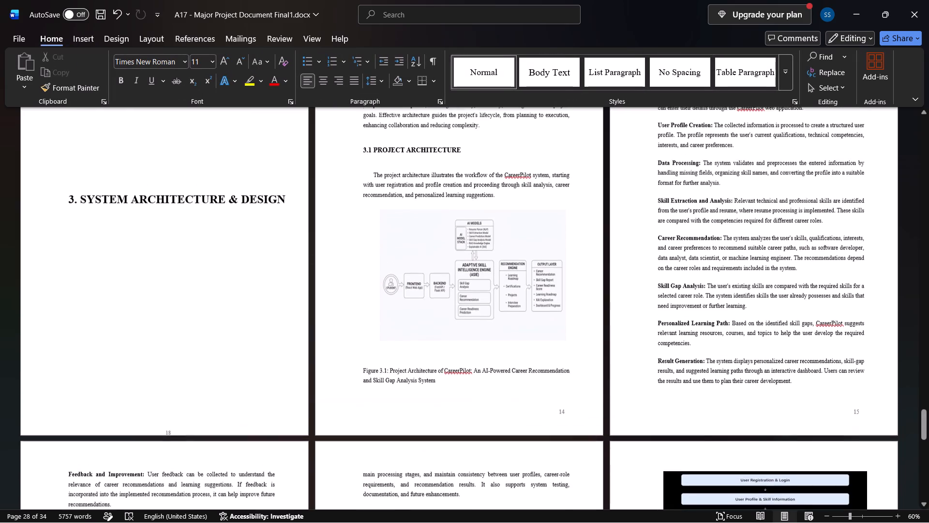
scroll(755, 226, down, 1)
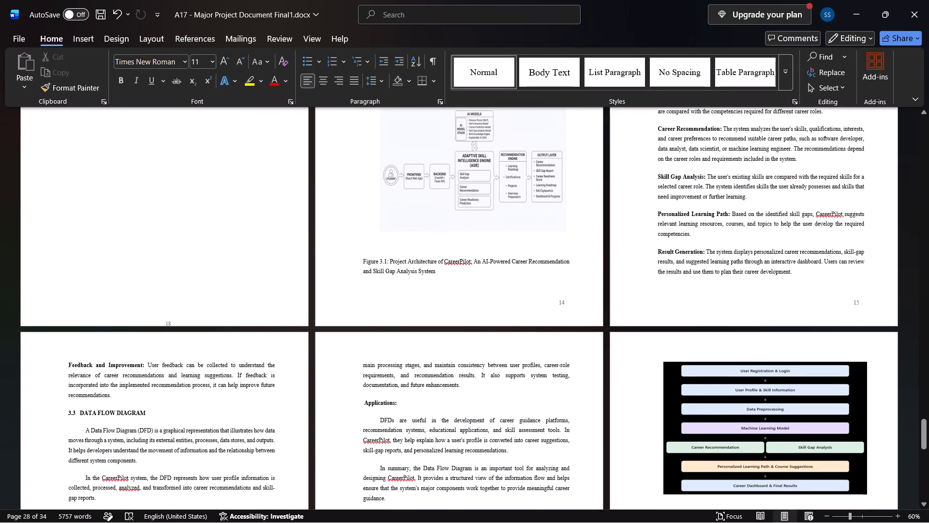
double_click(500, 288)
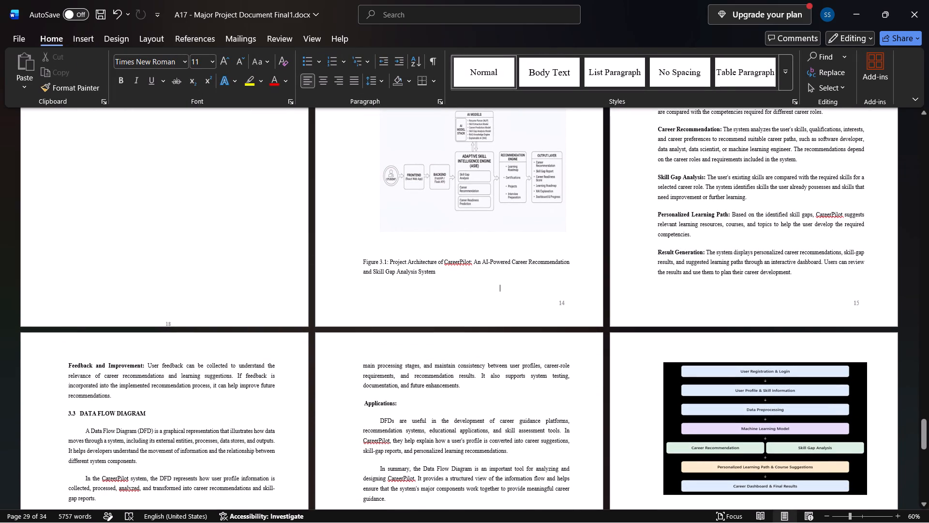
click(74, 42)
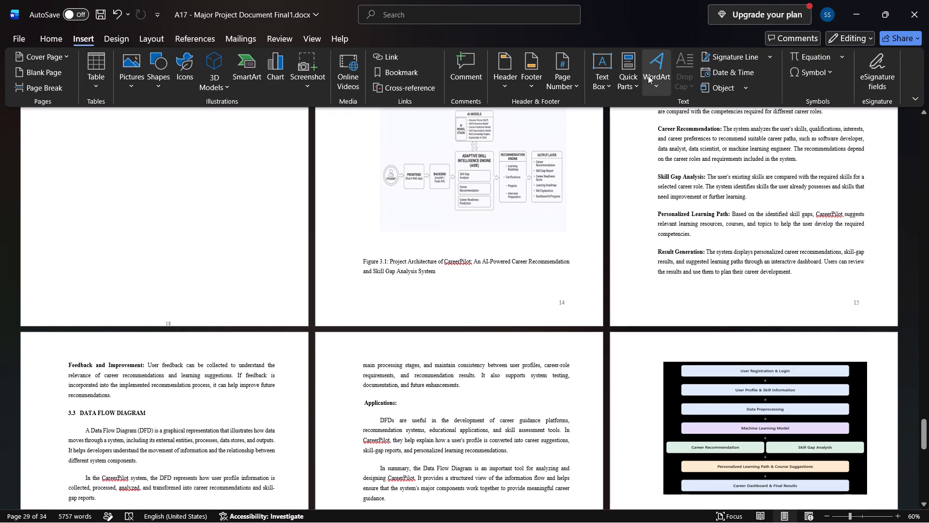
click(581, 87)
click(569, 87)
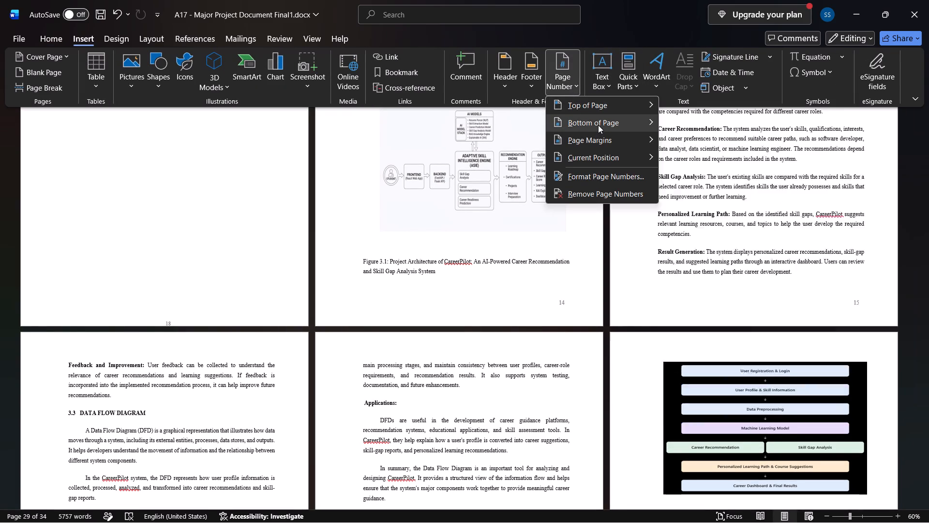
click(750, 239)
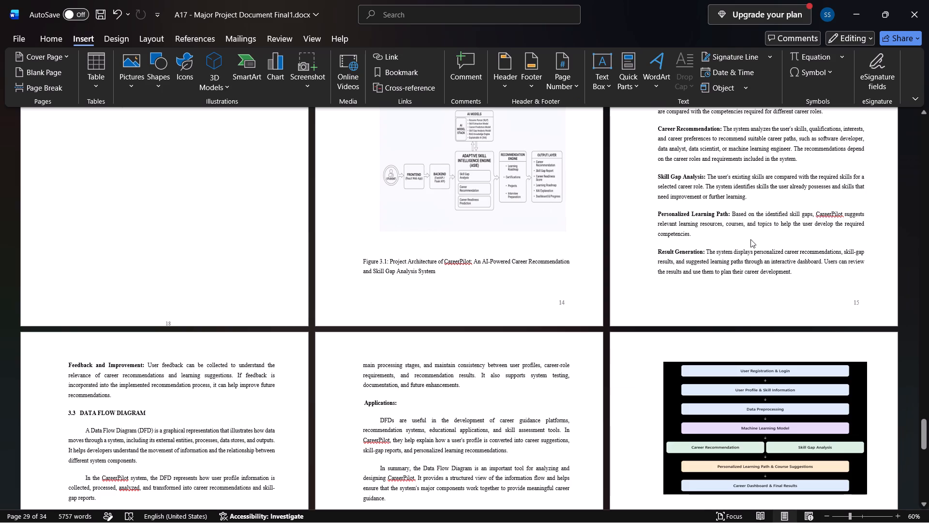
scroll(601, 262, down, 2)
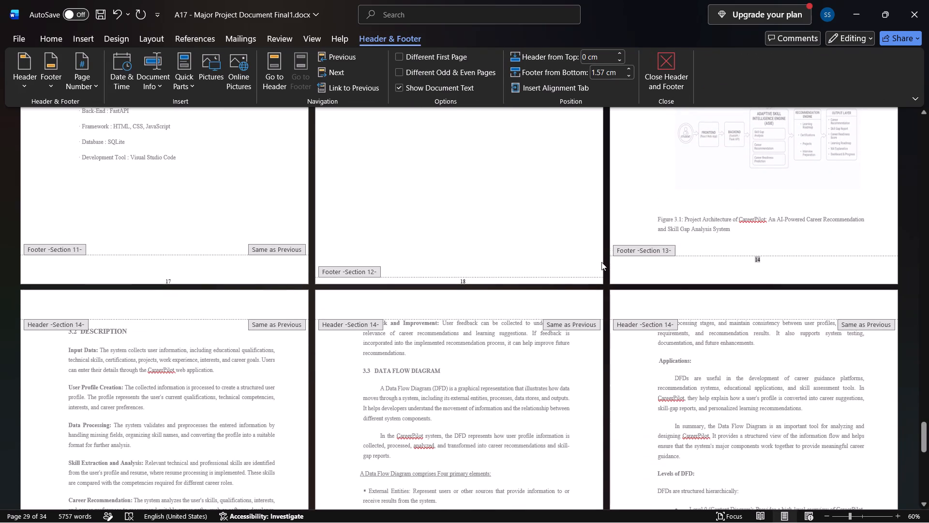
scroll(787, 274, down, 3)
scroll(787, 274, up, 1)
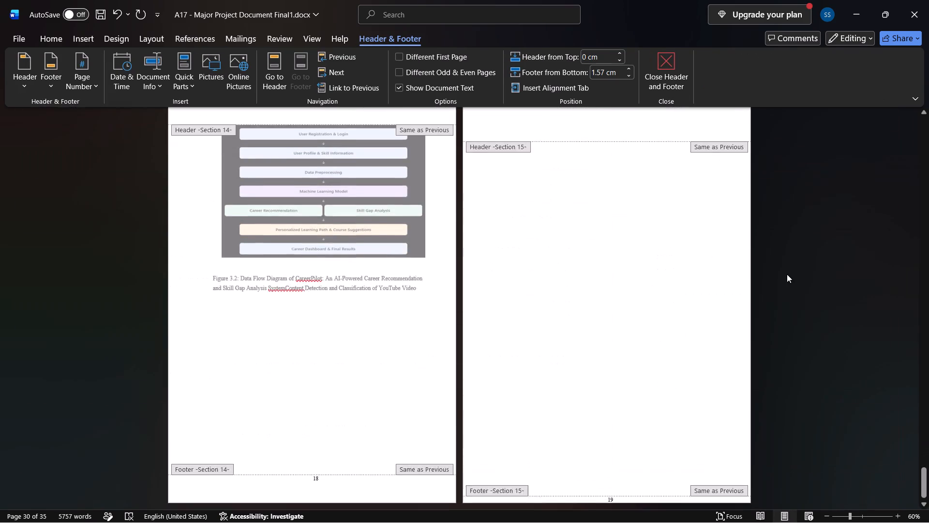
scroll(787, 274, up, 6)
scroll(787, 274, down, 1)
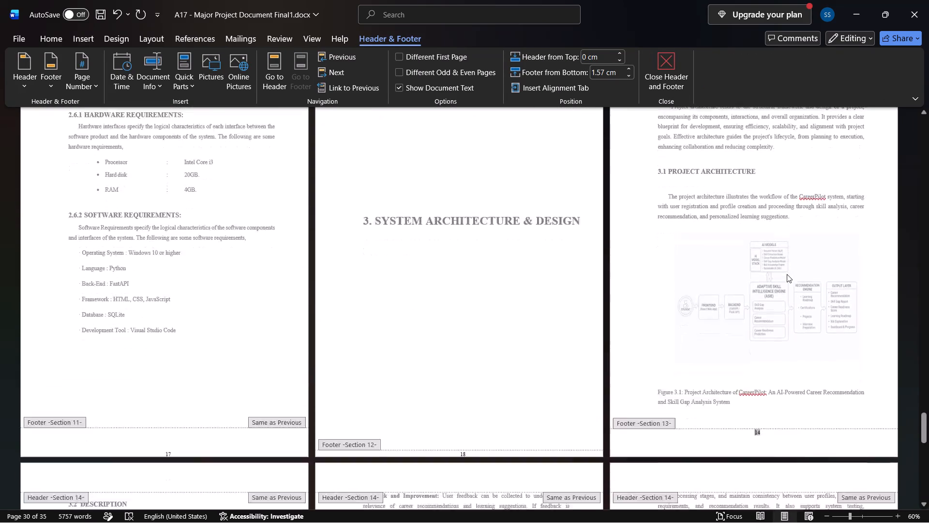
scroll(787, 274, down, 1)
click(799, 359)
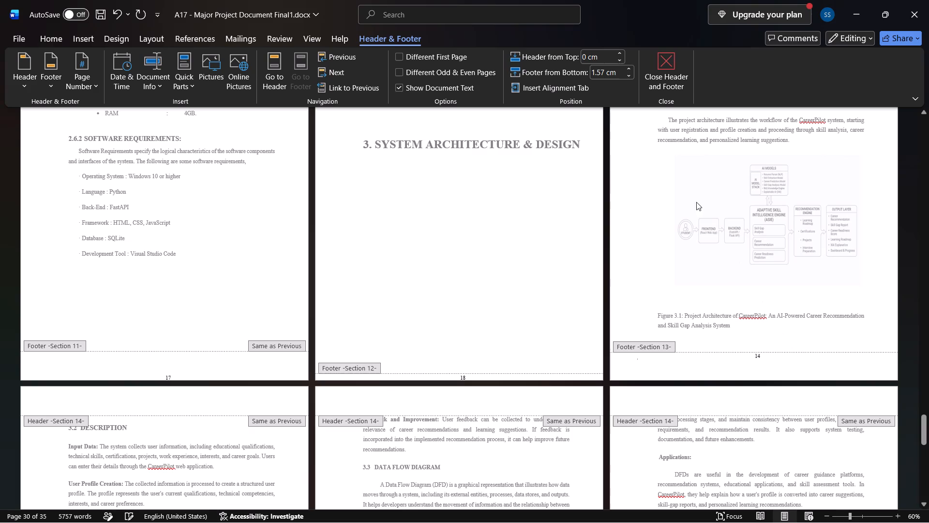
click(667, 59)
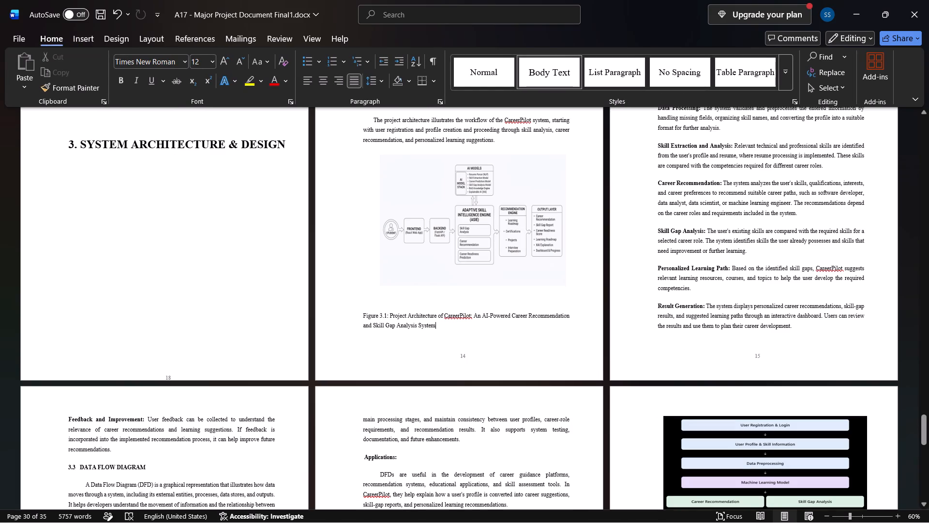
Set the page numbering of the 3.1 Project Architecture section to continue from the previous section.
click(534, 299)
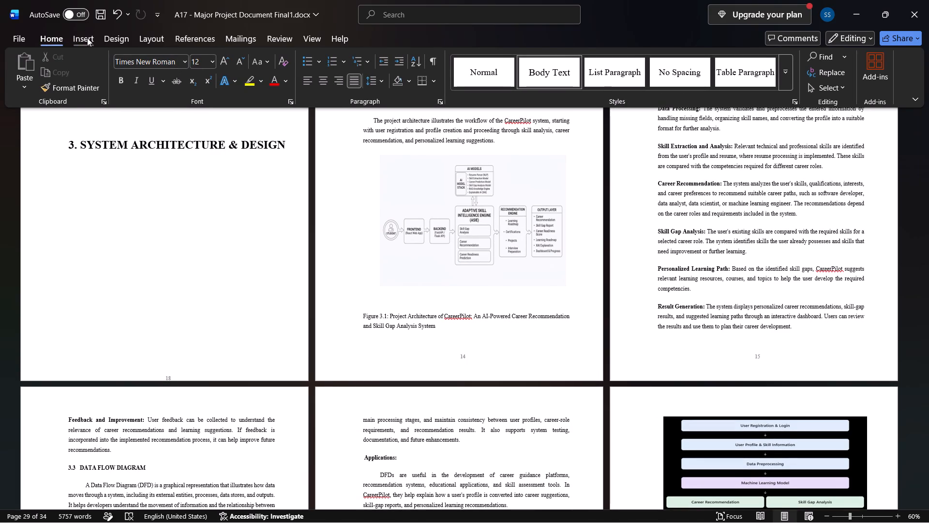
click(87, 37)
click(570, 77)
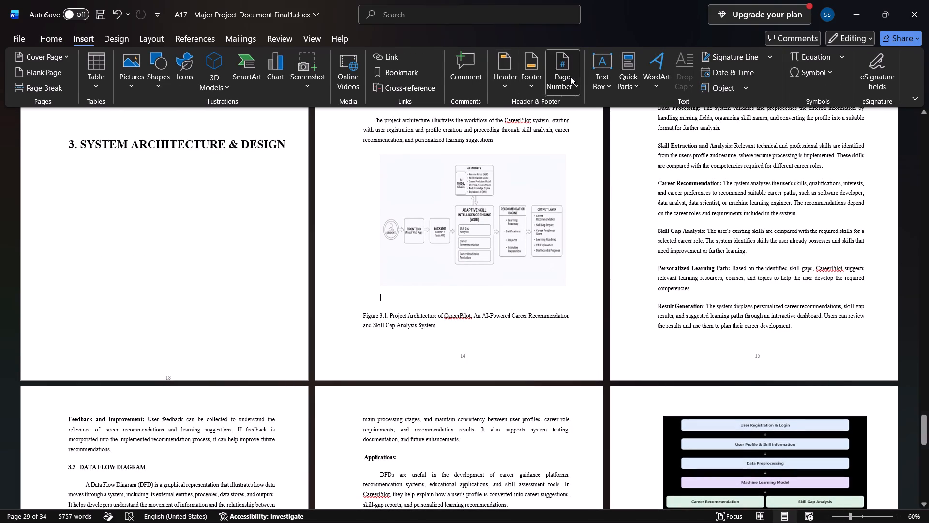
click(615, 168)
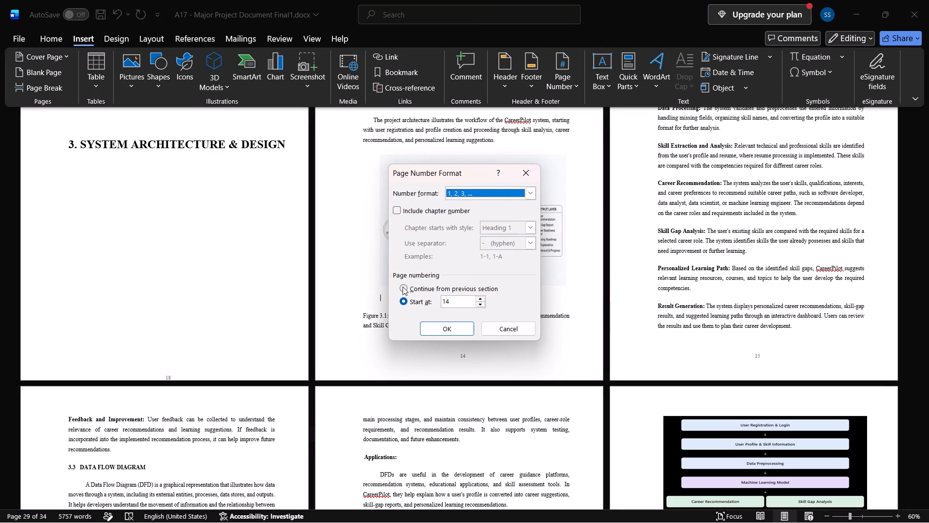
click(401, 287)
click(445, 328)
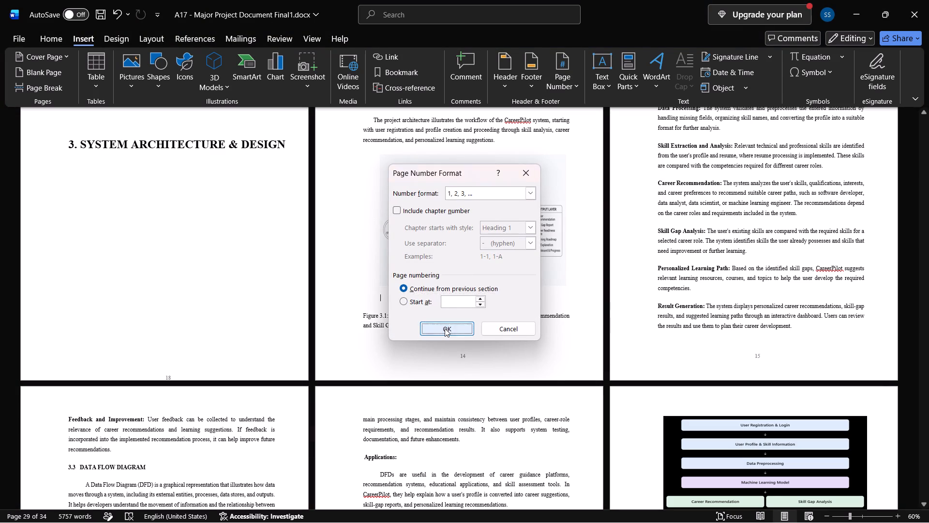
Check the page numbers from the System Architecture & Design chapter through the blank last page.
scroll(445, 328, down, 4)
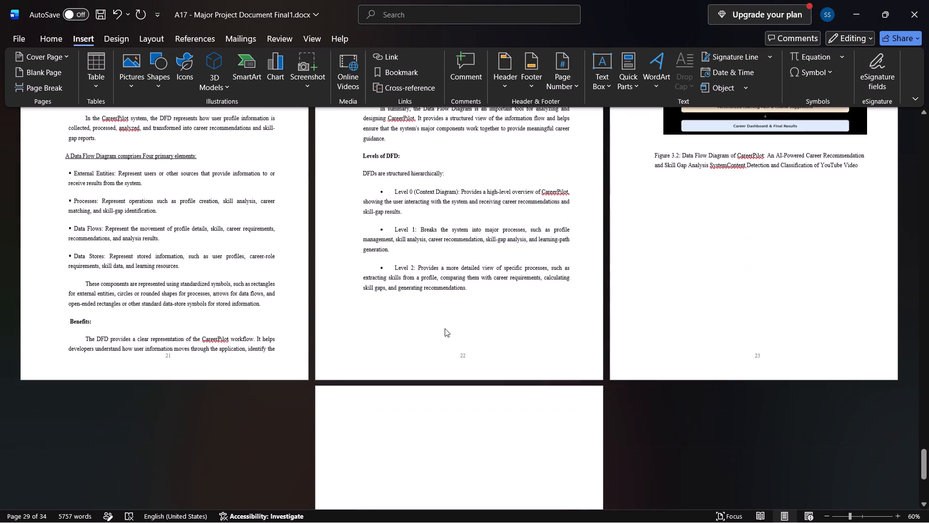
scroll(445, 328, down, 3)
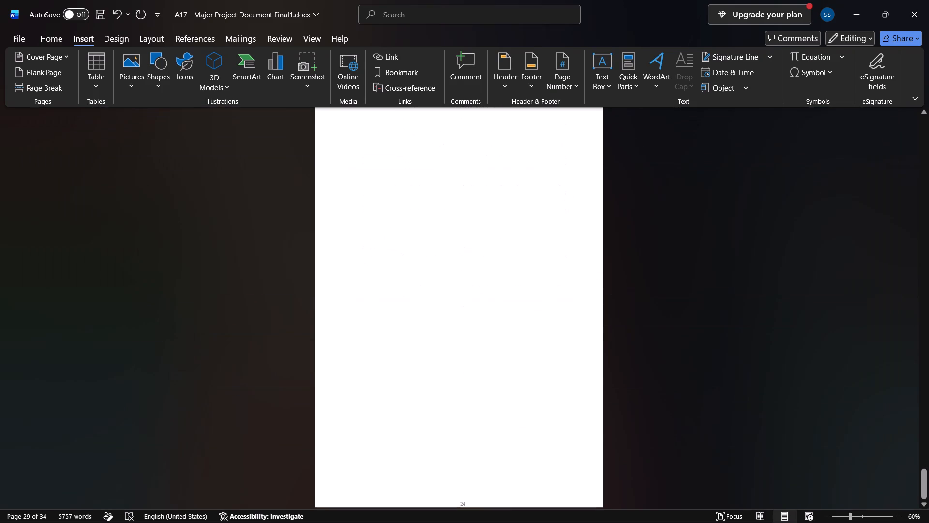
scroll(445, 328, up, 7)
scroll(445, 328, down, 4)
Try to remove the blank last page by selecting and deleting its empty paragraphs.
scroll(445, 328, up, 1)
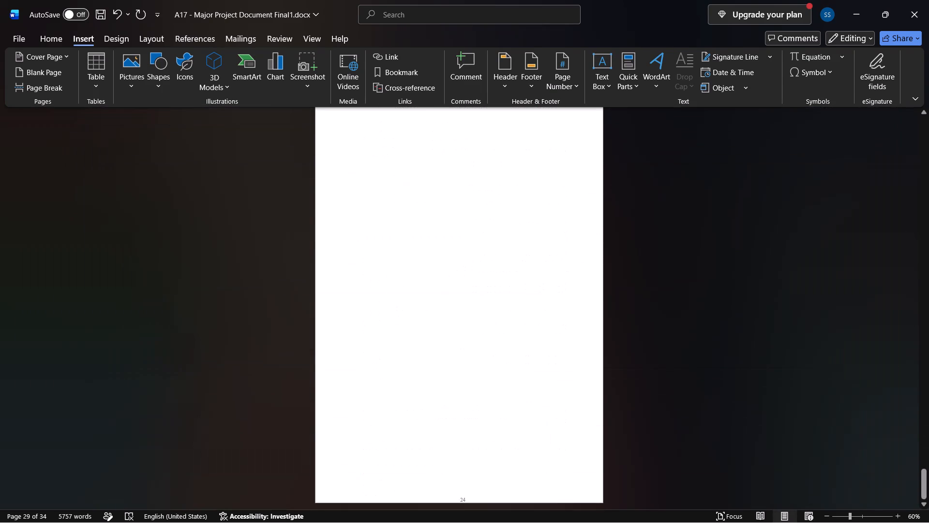
scroll(445, 328, up, 1)
drag(339, 224, 437, 415)
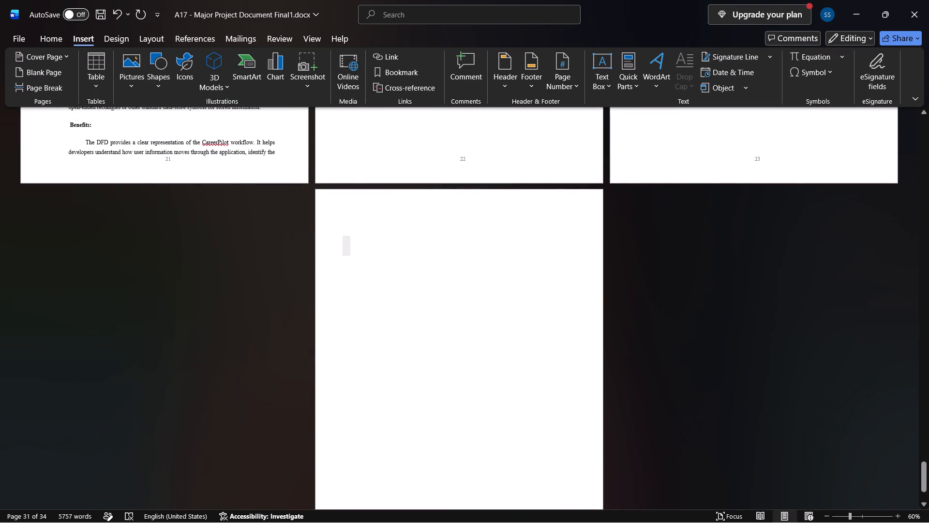
drag(437, 415, 439, 422)
key(BackSpace)
key(BackSpace)
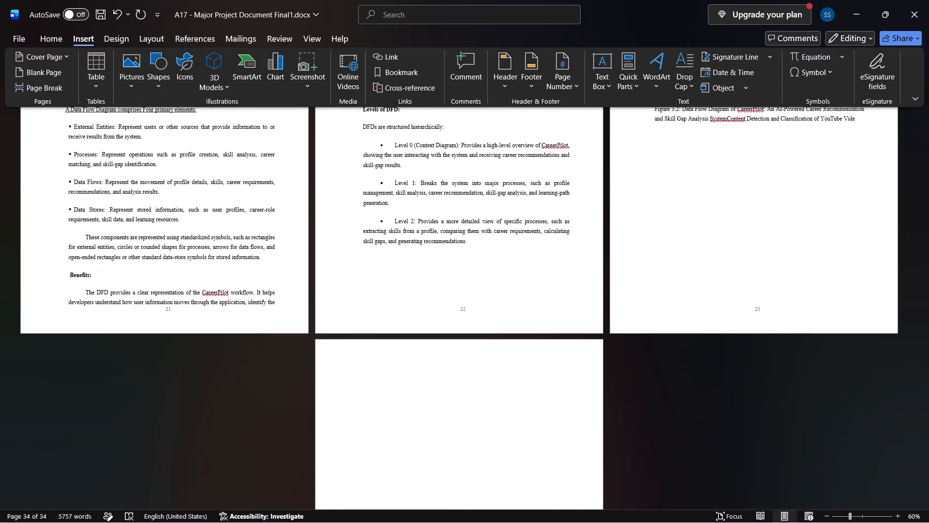
Review the report from its cover page through the Abstract, Table of Contents and List of Figures to the Introduction, checking the page numbers.
scroll(439, 422, up, 10)
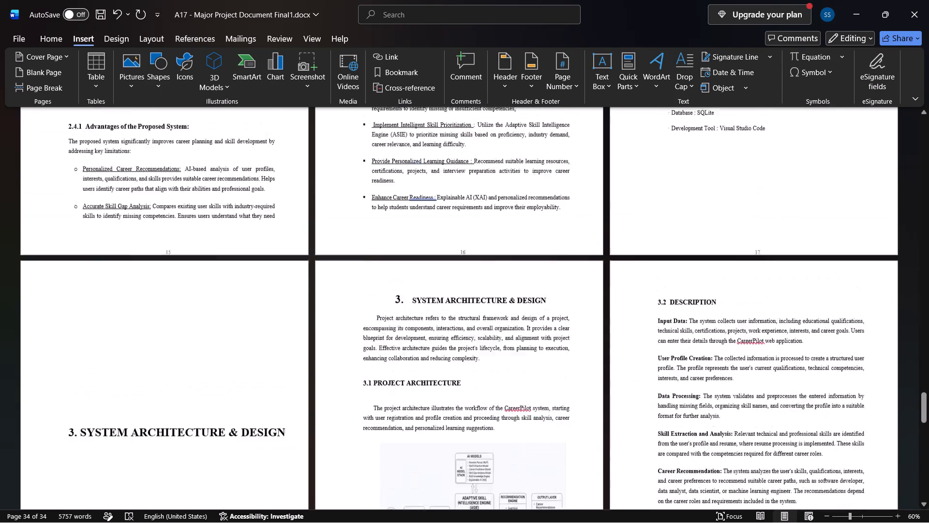
scroll(439, 422, up, 2)
scroll(439, 422, up, 20)
scroll(439, 422, up, 20)
scroll(439, 422, up, 1)
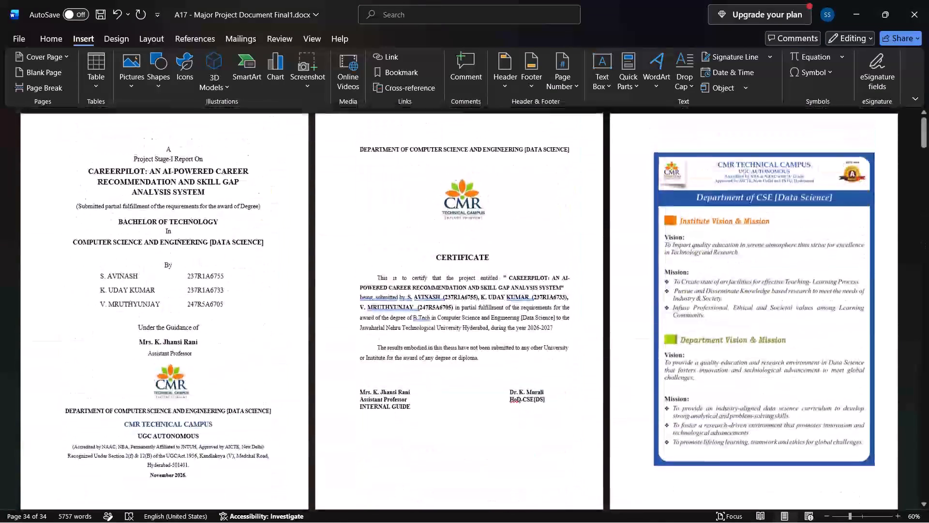
scroll(439, 422, down, 7)
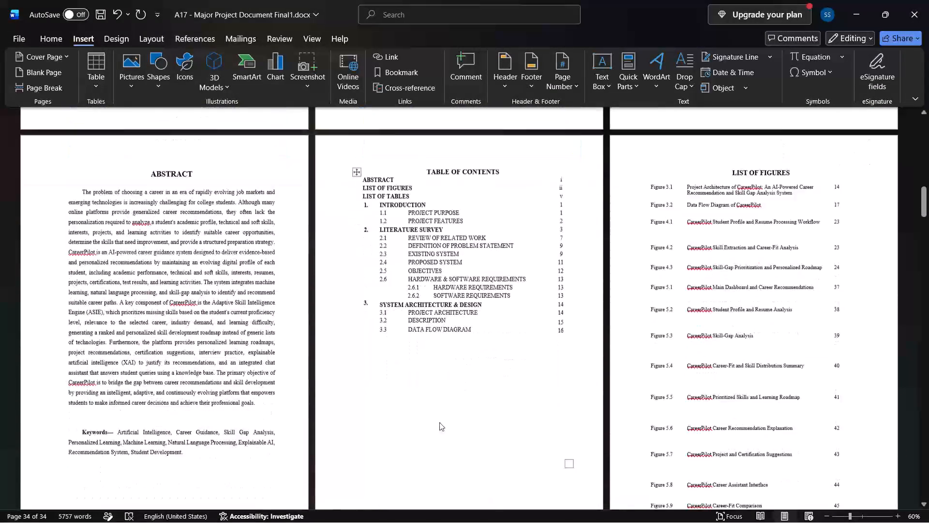
scroll(439, 422, down, 2)
scroll(439, 422, up, 1)
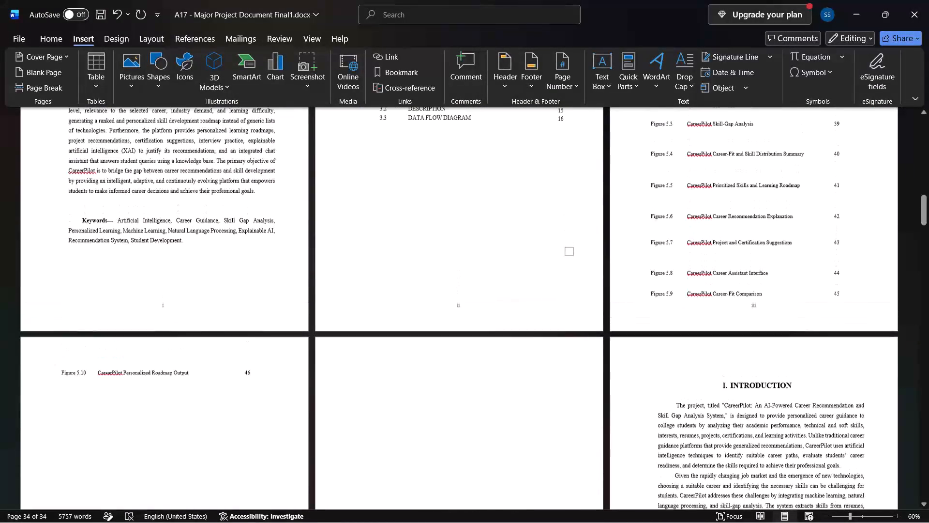
scroll(439, 422, up, 2)
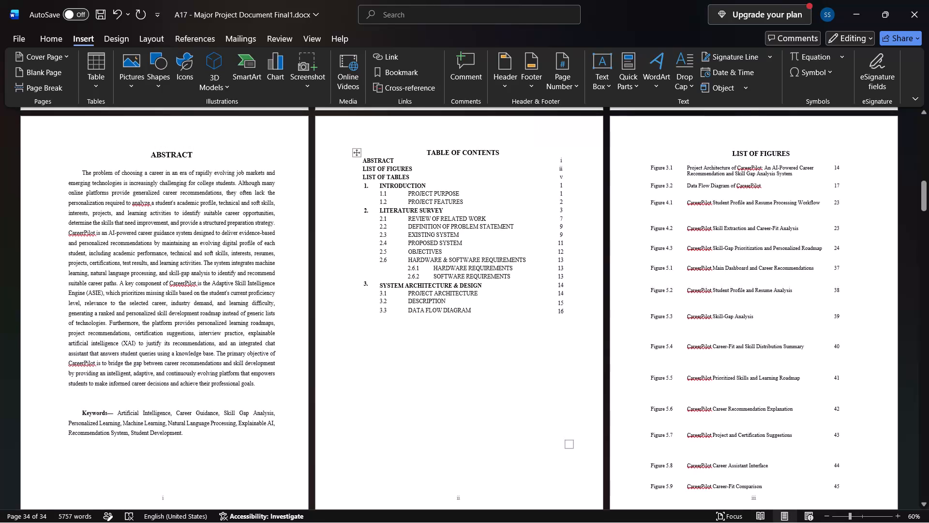
scroll(439, 422, down, 2)
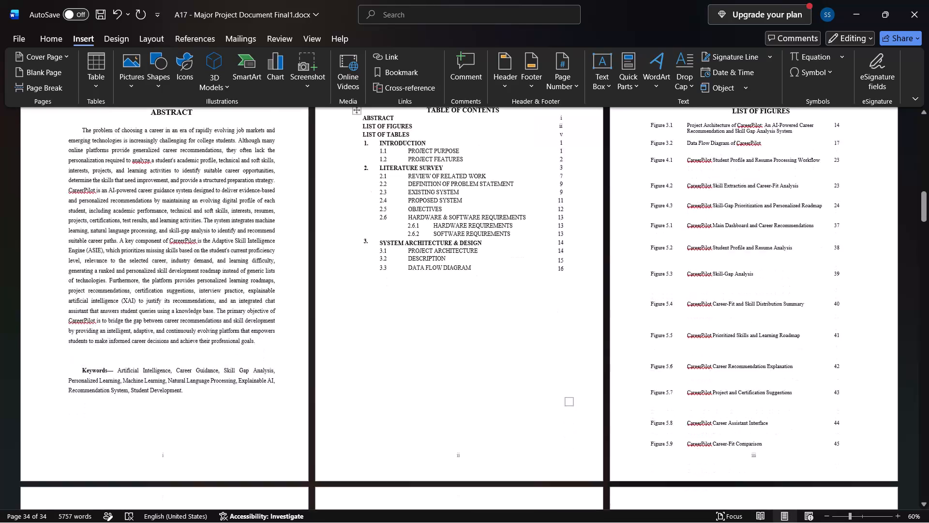
scroll(439, 422, down, 1)
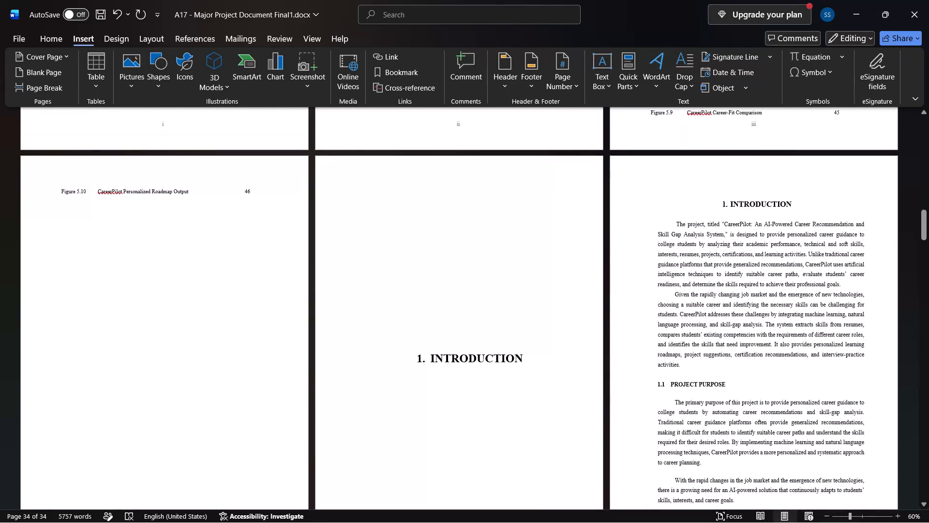
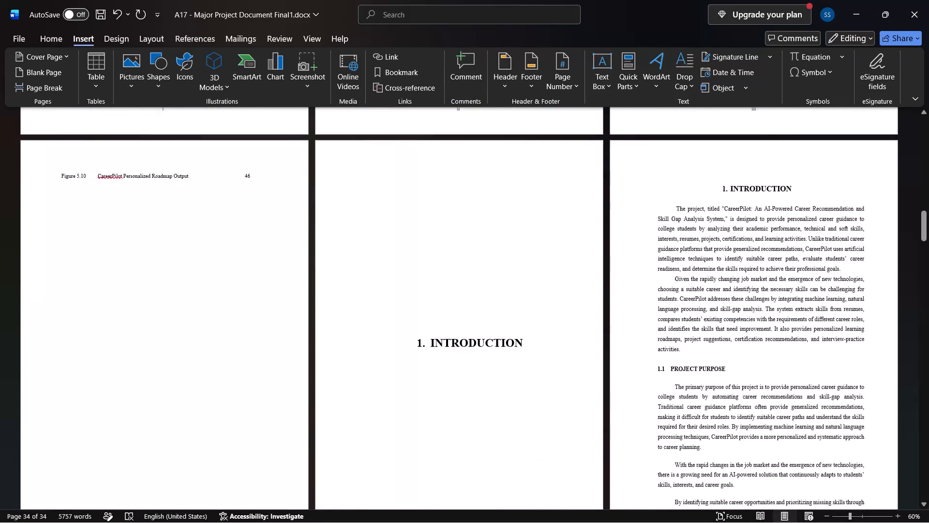
Check the page numbers from the Abstract through the List of Figures to the Introduction and Literature Review pages.
scroll(439, 422, up, 2)
scroll(439, 422, down, 1)
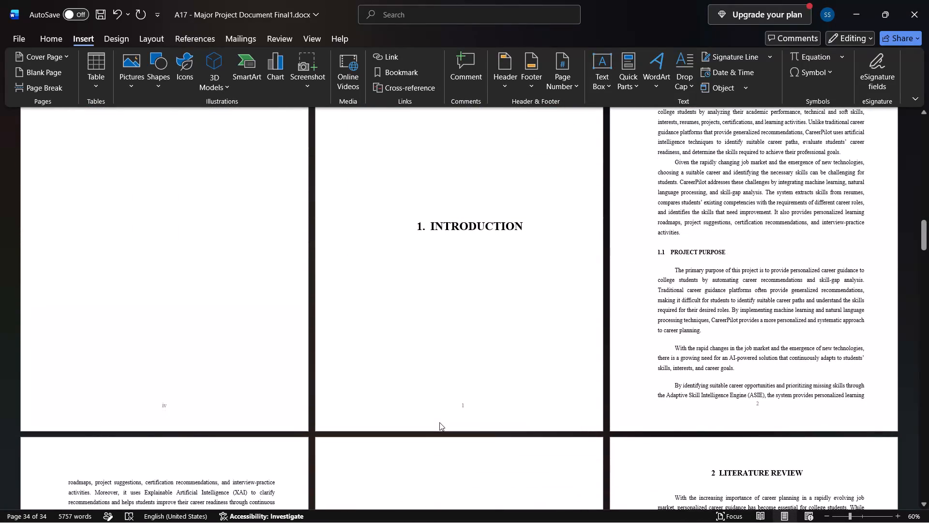
scroll(439, 422, up, 2)
scroll(439, 422, down, 2)
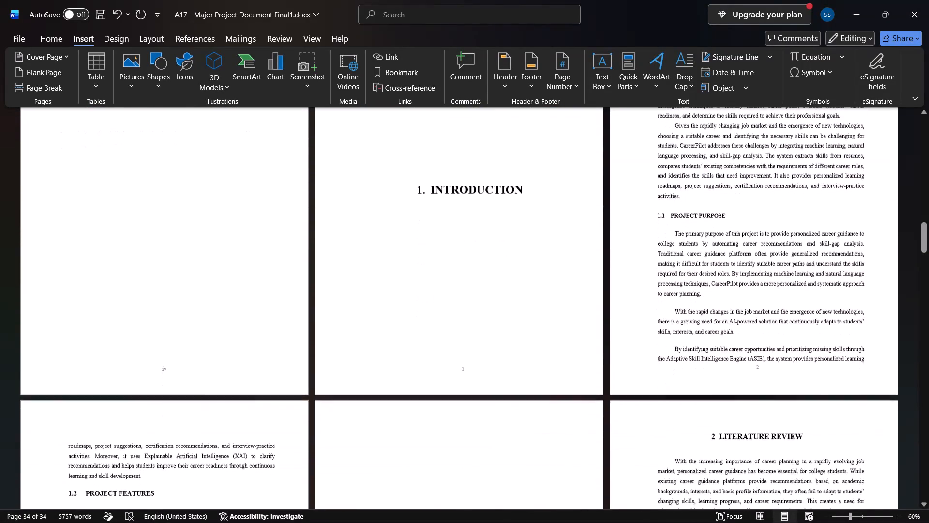
scroll(439, 422, up, 6)
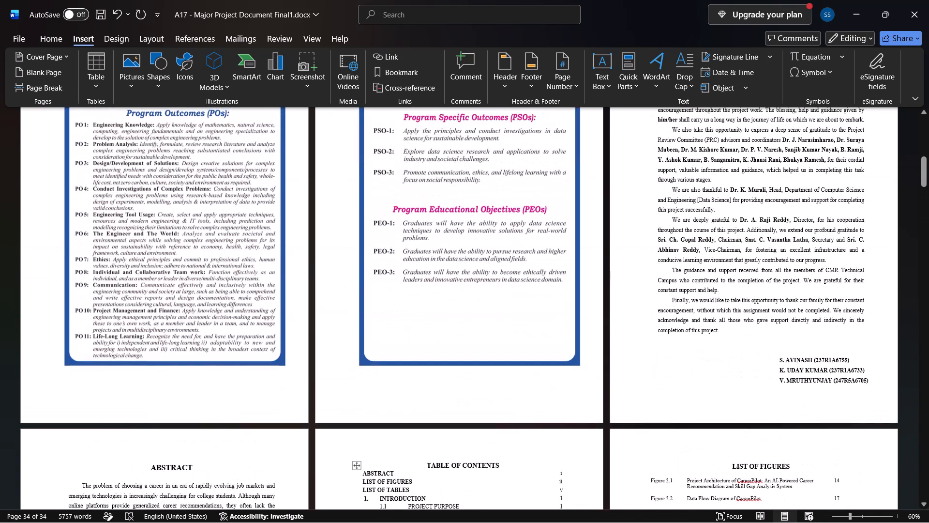
scroll(439, 422, down, 7)
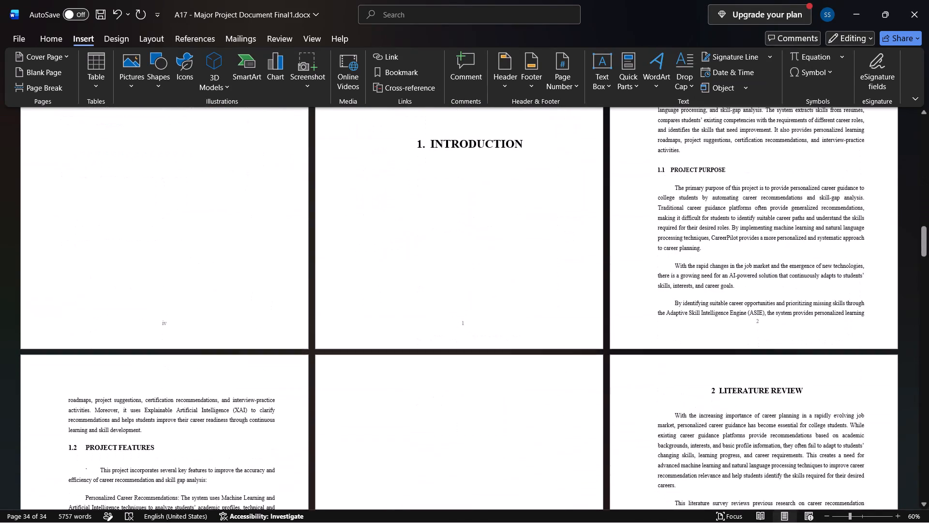
scroll(439, 422, down, 1)
scroll(439, 422, up, 6)
scroll(439, 422, down, 1)
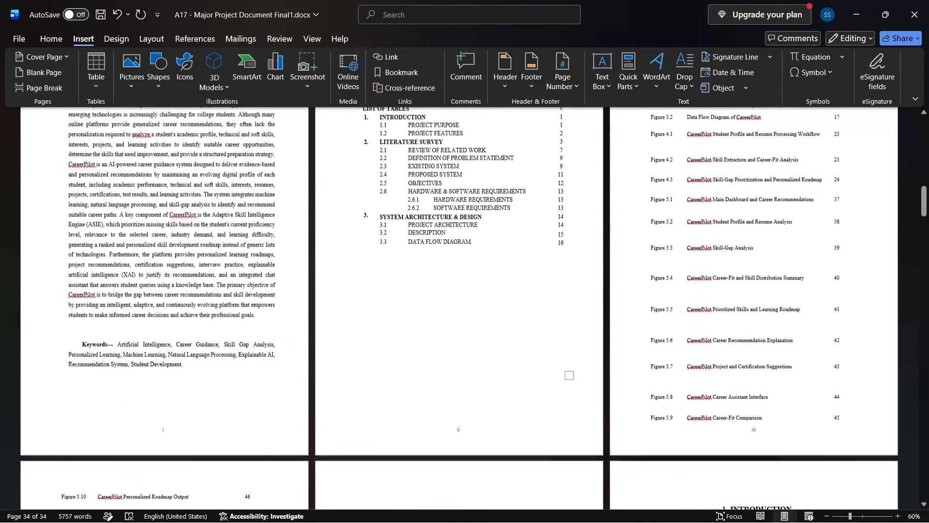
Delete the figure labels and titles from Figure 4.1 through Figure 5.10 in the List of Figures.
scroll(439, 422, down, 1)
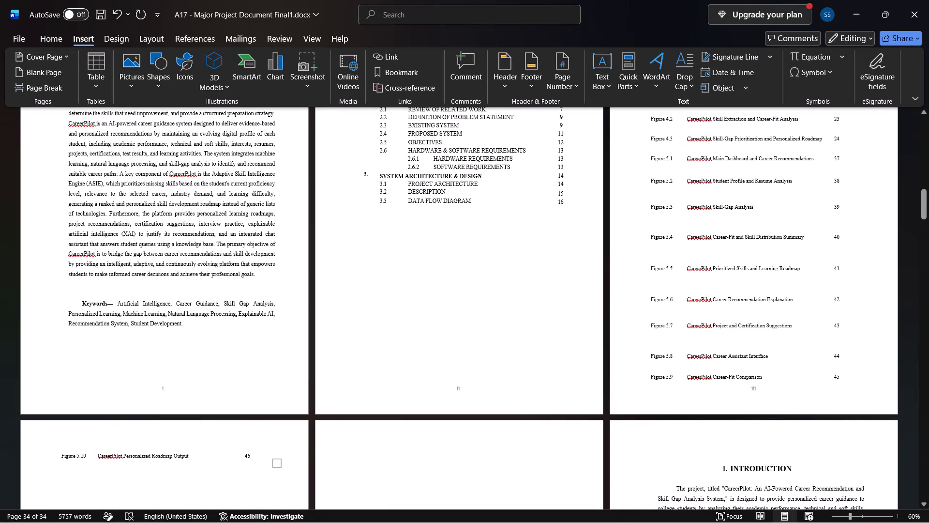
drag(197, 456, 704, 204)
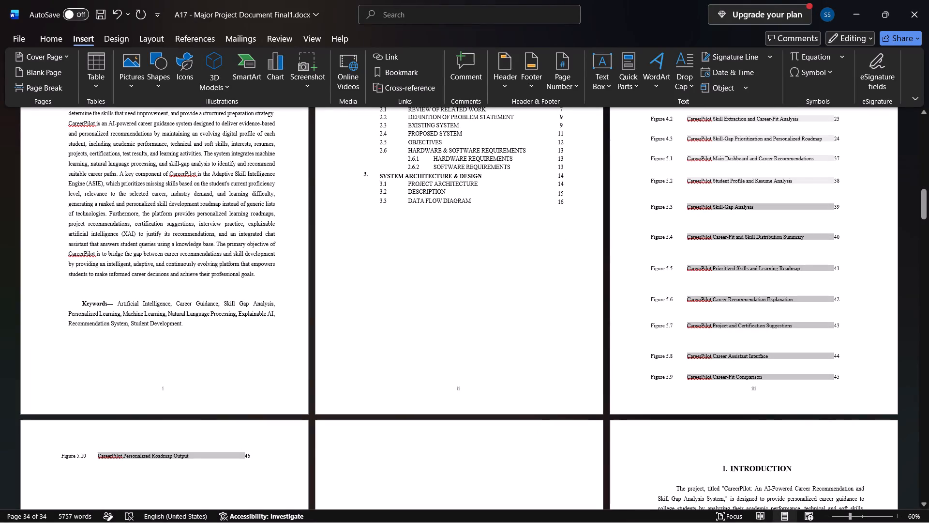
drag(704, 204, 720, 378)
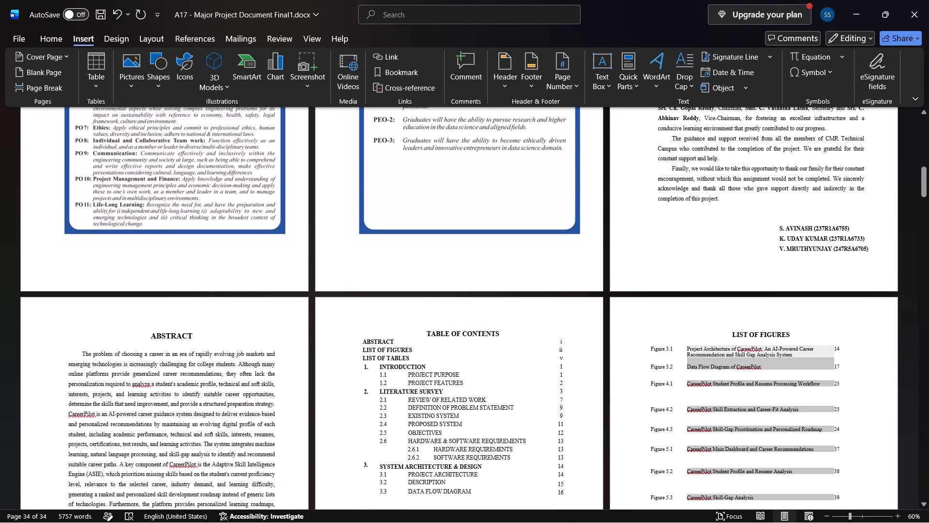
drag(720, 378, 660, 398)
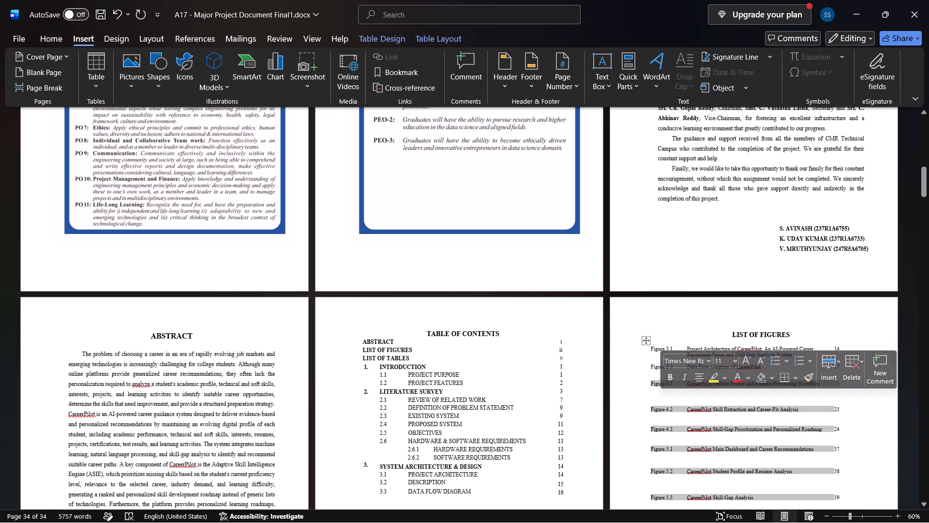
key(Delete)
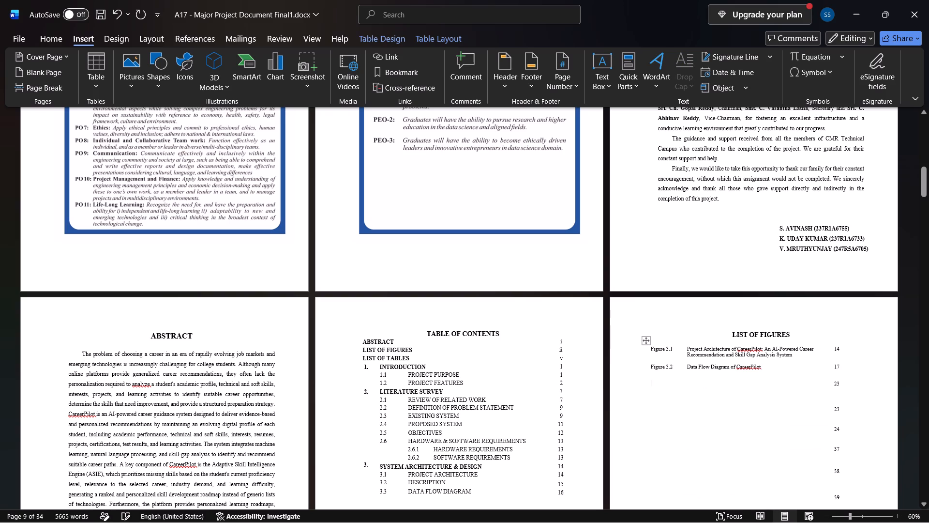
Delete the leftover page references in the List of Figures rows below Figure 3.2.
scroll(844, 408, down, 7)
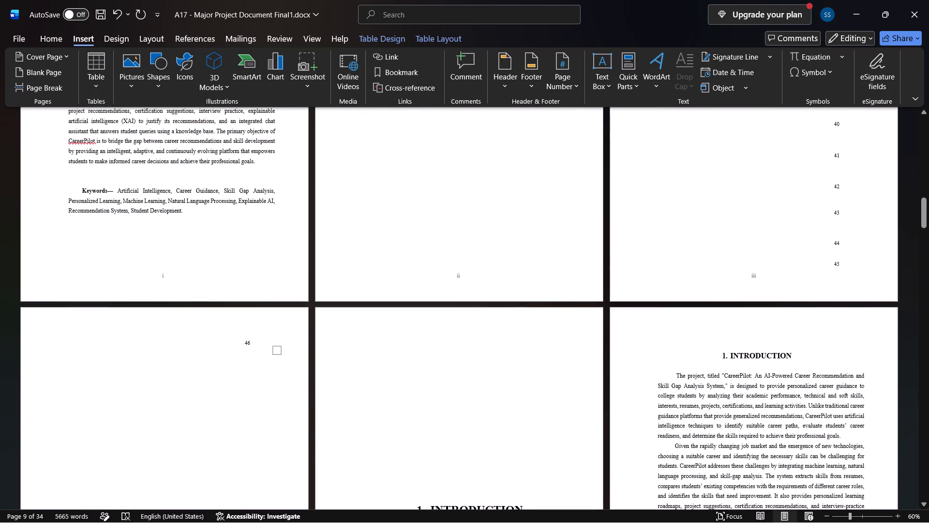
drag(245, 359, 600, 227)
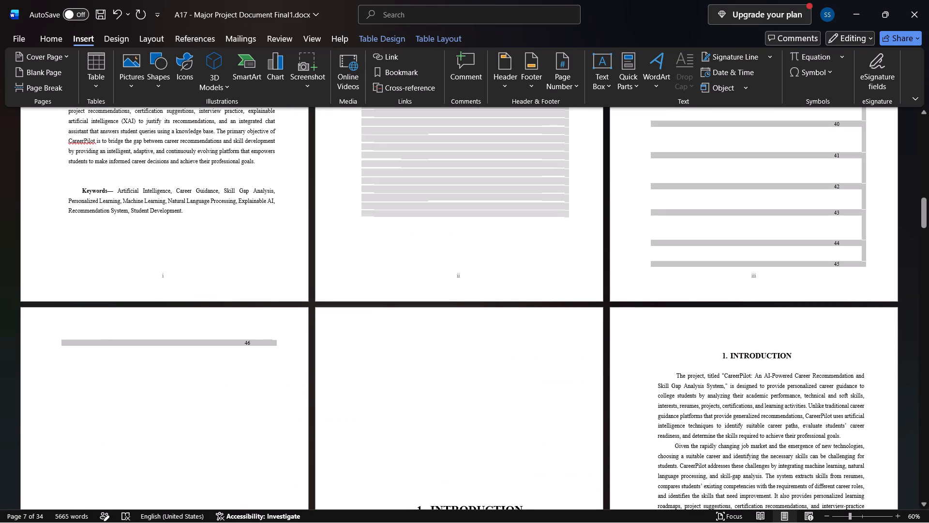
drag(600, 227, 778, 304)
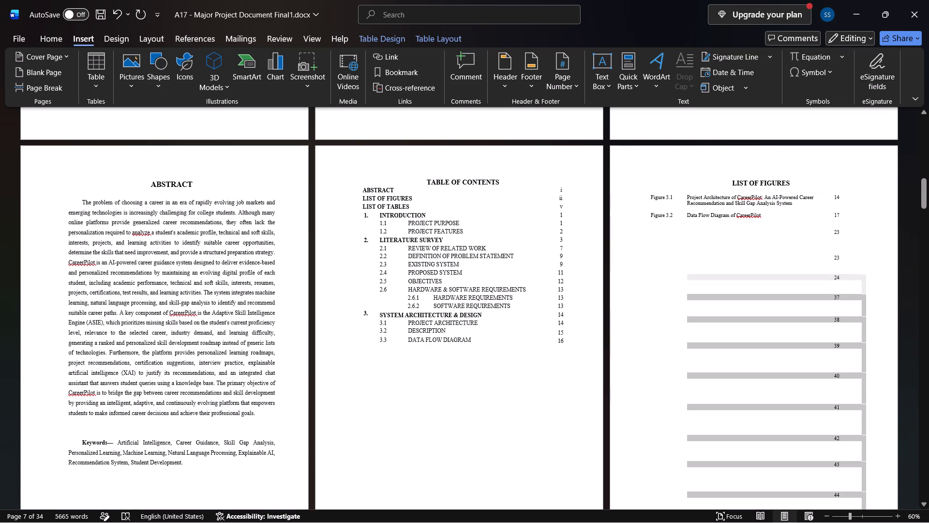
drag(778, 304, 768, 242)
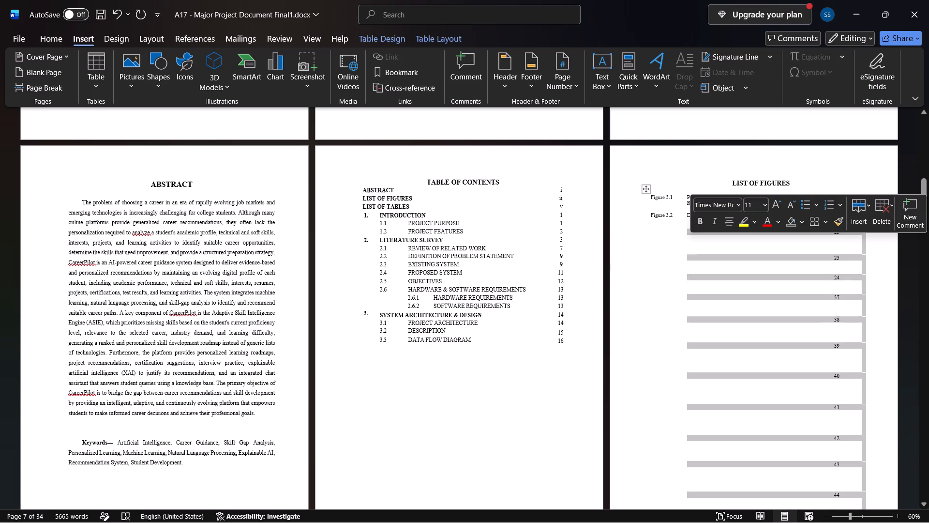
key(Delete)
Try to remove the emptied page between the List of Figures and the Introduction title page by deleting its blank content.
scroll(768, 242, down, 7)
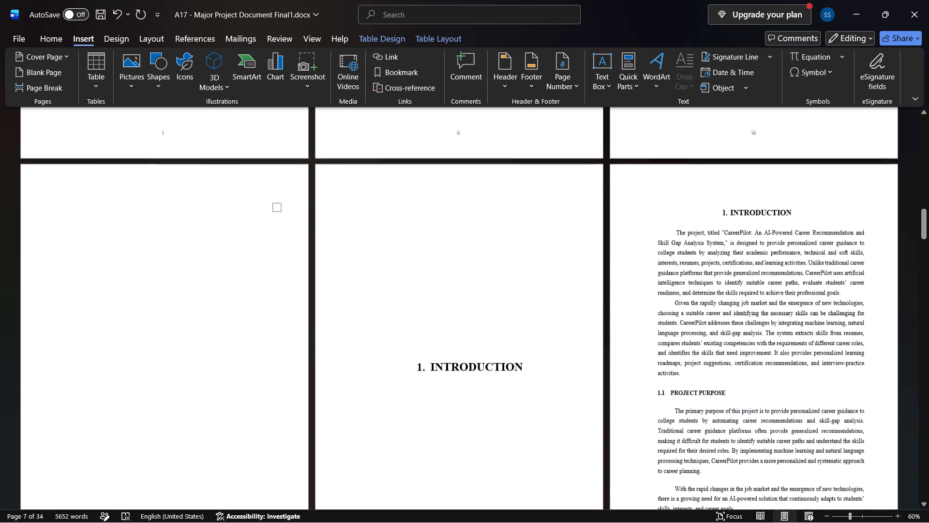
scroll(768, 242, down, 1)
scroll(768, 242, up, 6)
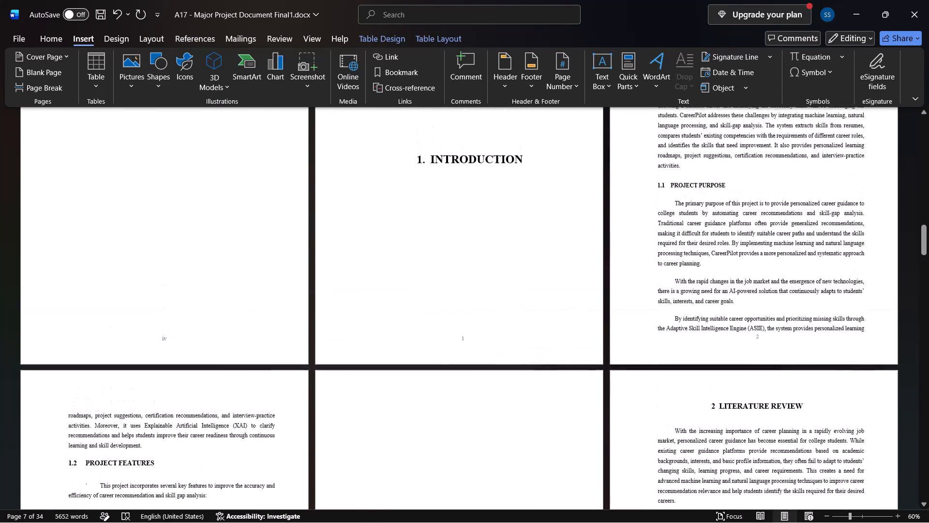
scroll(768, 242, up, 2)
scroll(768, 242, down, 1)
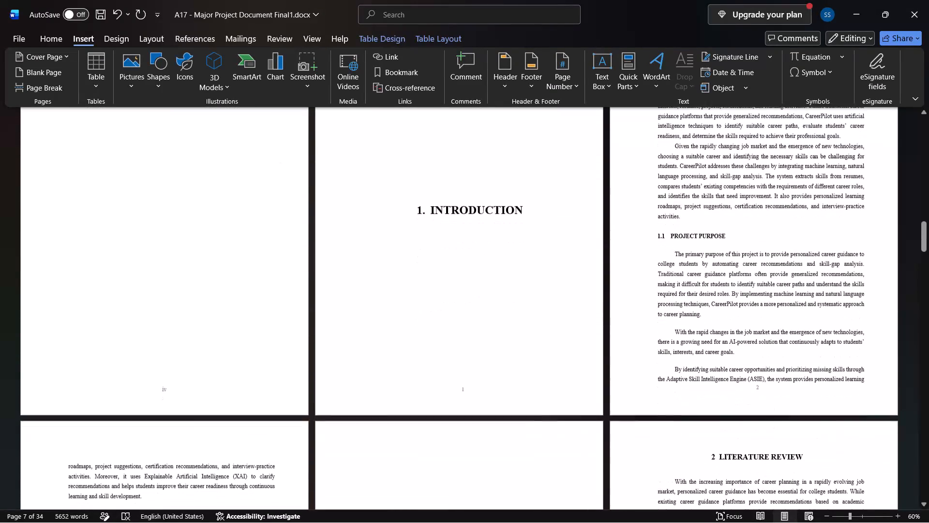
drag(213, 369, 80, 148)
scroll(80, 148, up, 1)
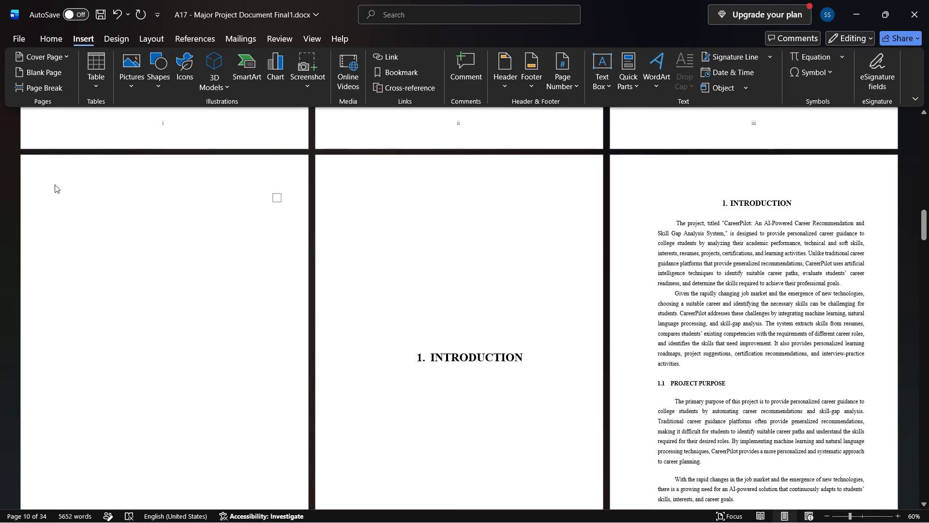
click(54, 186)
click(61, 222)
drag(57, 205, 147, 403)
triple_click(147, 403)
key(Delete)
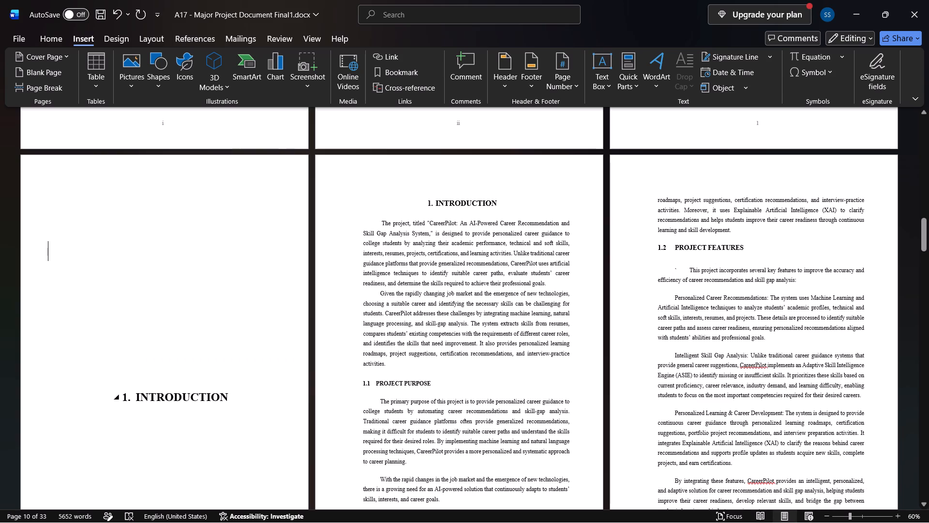
Check the page numbers on the Abstract, Table of Contents, List of Figures, Introduction and Literature Review pages.
scroll(147, 403, down, 2)
scroll(147, 403, up, 2)
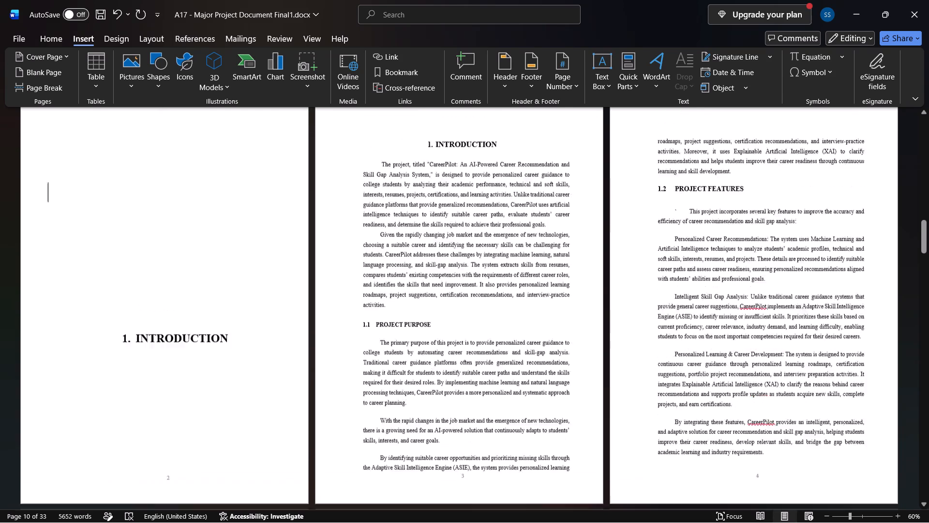
scroll(147, 403, up, 4)
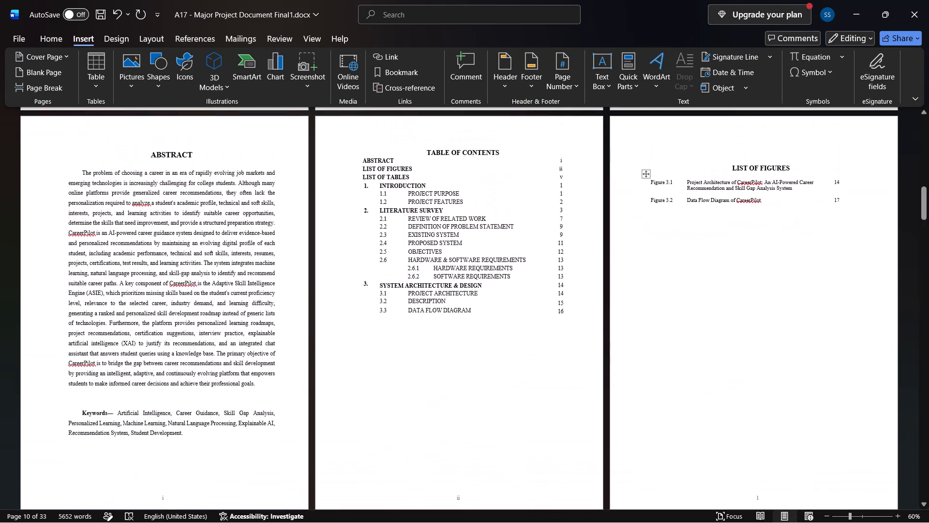
scroll(147, 403, down, 7)
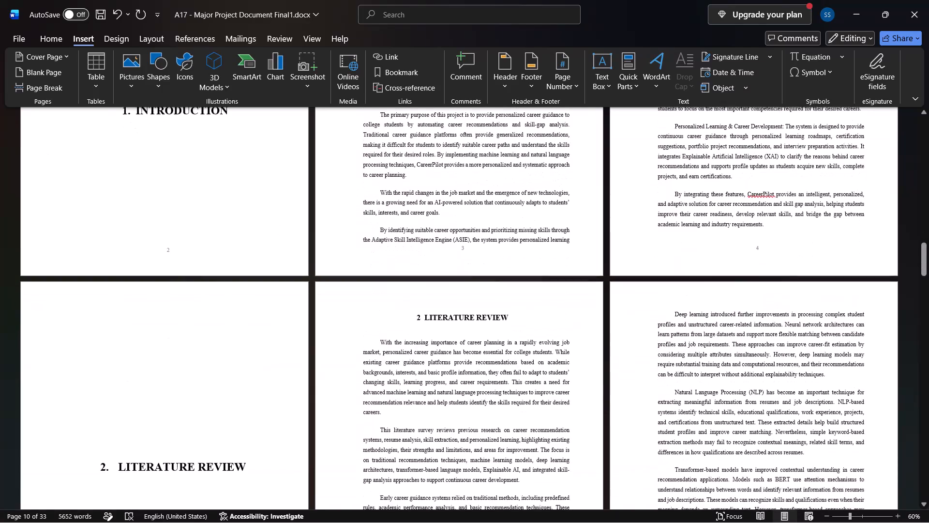
scroll(147, 403, up, 2)
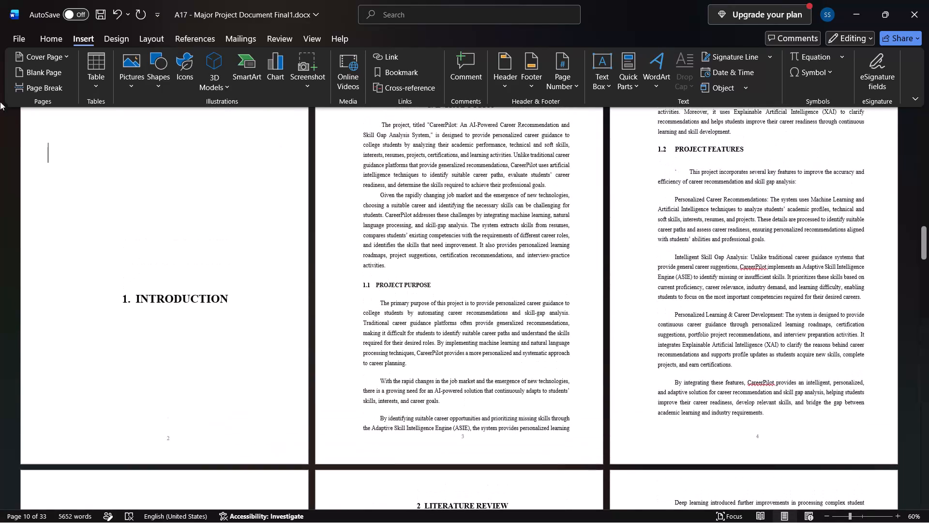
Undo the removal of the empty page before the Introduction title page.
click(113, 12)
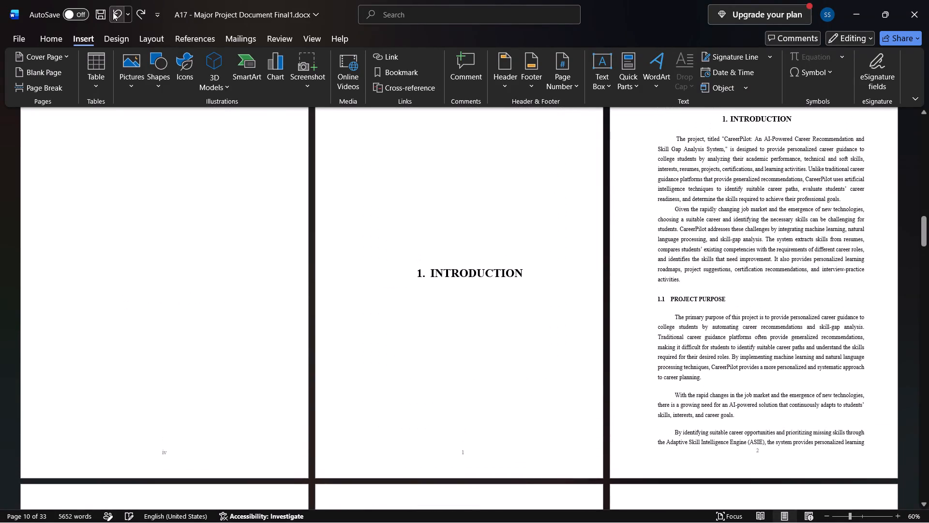
Review the front matter from the Abstract to the Introduction, checking the List of Figures and its page numbers.
scroll(466, 251, up, 4)
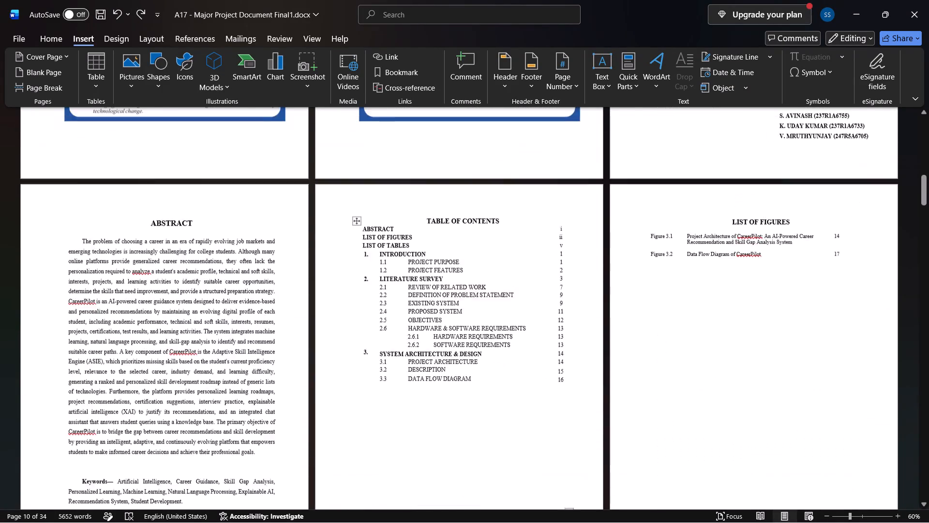
scroll(466, 251, up, 1)
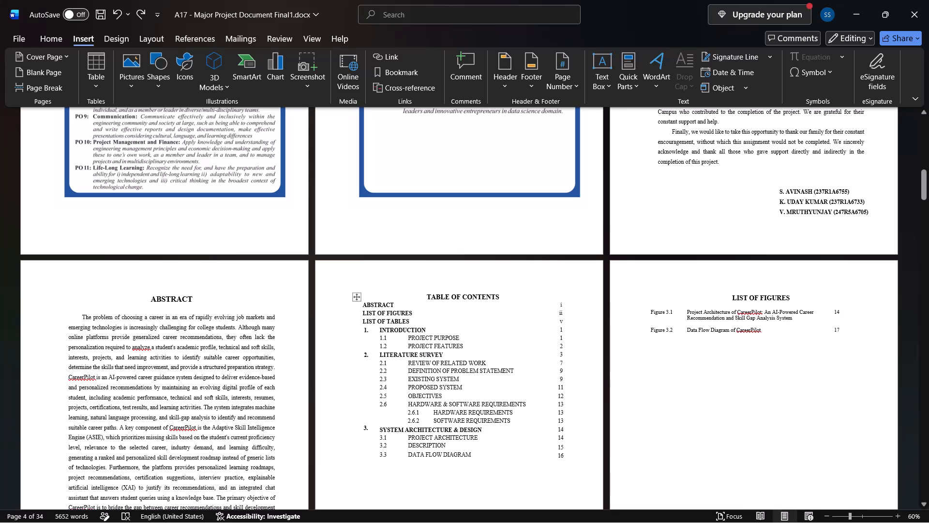
scroll(703, 405, down, 1)
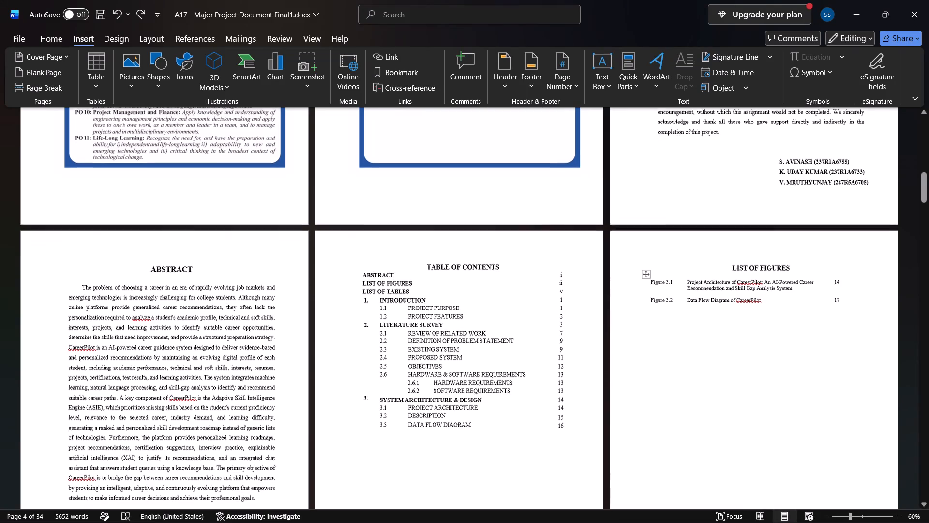
scroll(703, 405, down, 3)
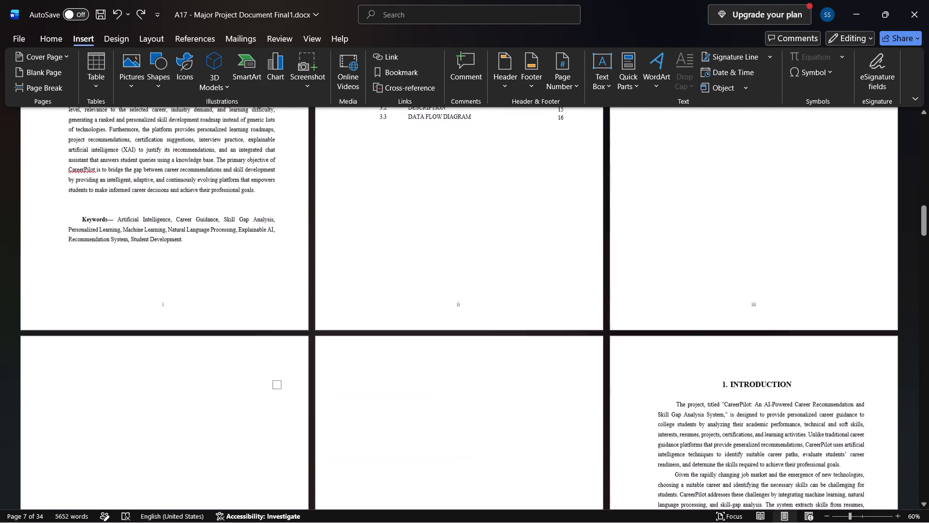
scroll(703, 405, down, 4)
scroll(703, 405, up, 2)
scroll(703, 405, down, 6)
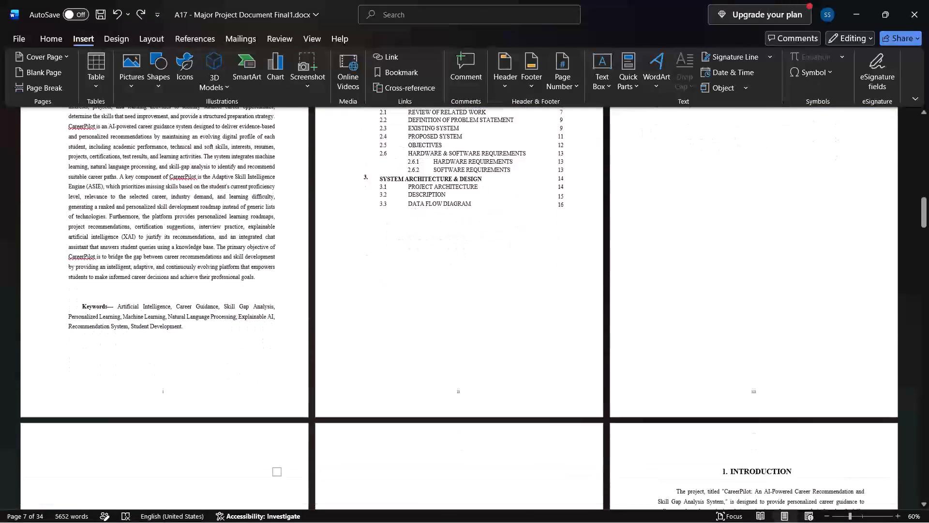
scroll(703, 405, down, 2)
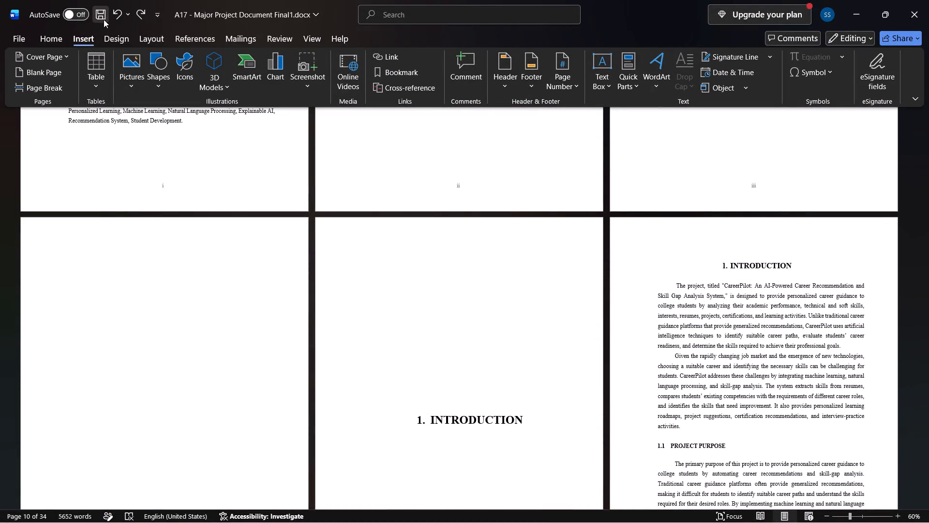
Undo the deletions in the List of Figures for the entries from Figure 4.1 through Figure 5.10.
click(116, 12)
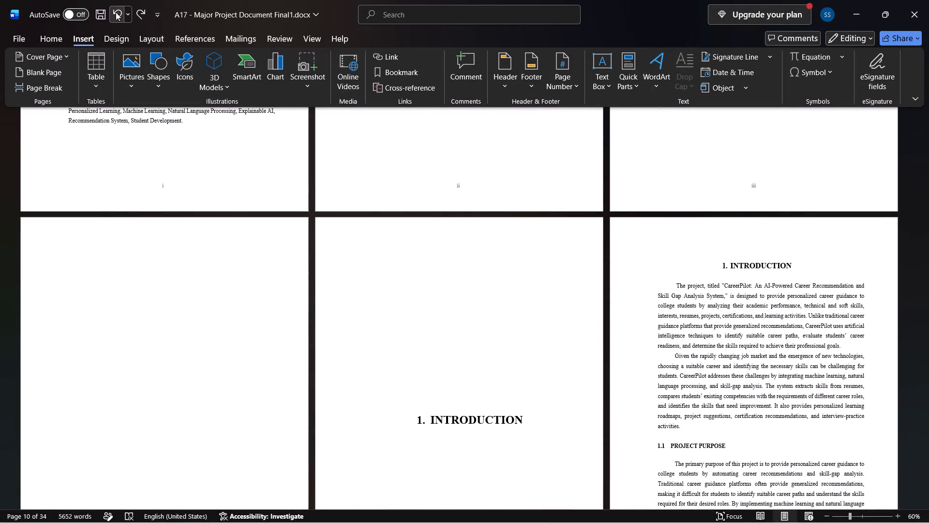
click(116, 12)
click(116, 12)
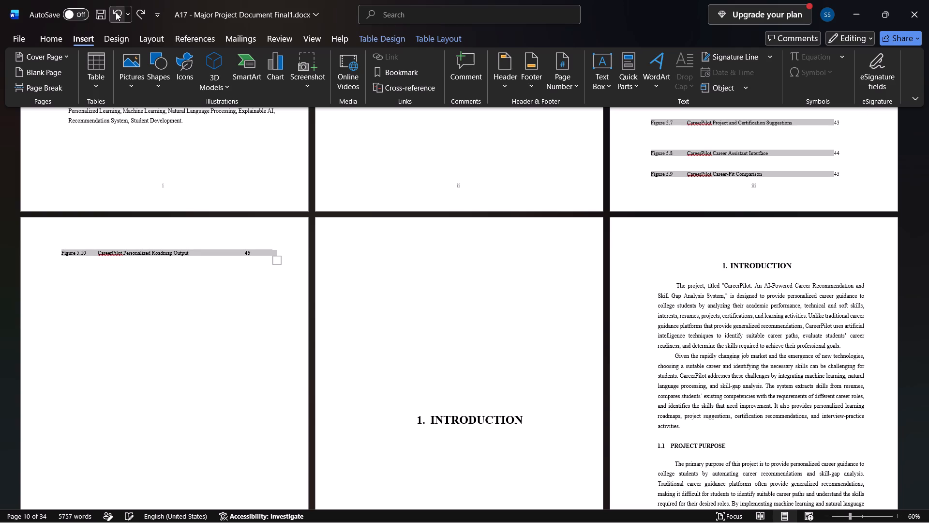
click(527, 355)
Review the page numbers and layout from the Introduction through the report's last page and back to the cover page.
scroll(527, 355, down, 3)
scroll(527, 355, down, 20)
scroll(527, 355, down, 20)
scroll(527, 355, down, 20)
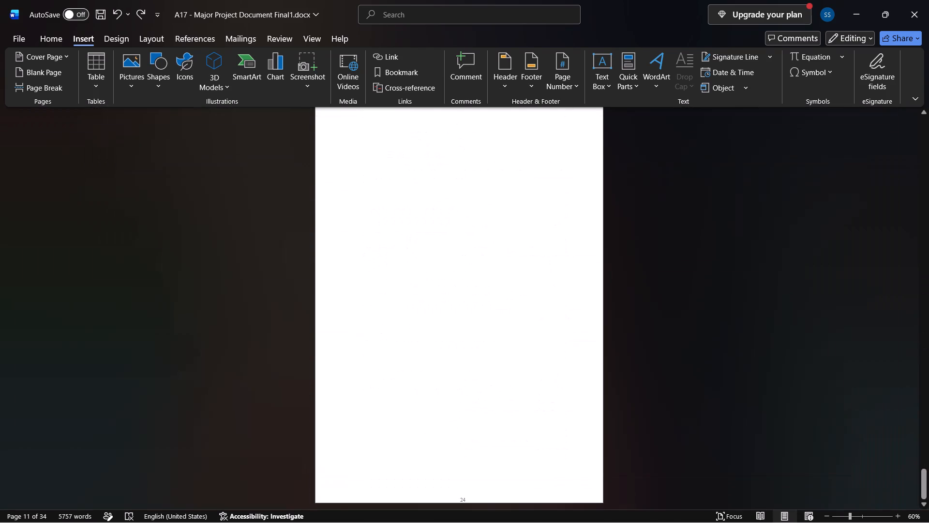
scroll(527, 355, up, 10)
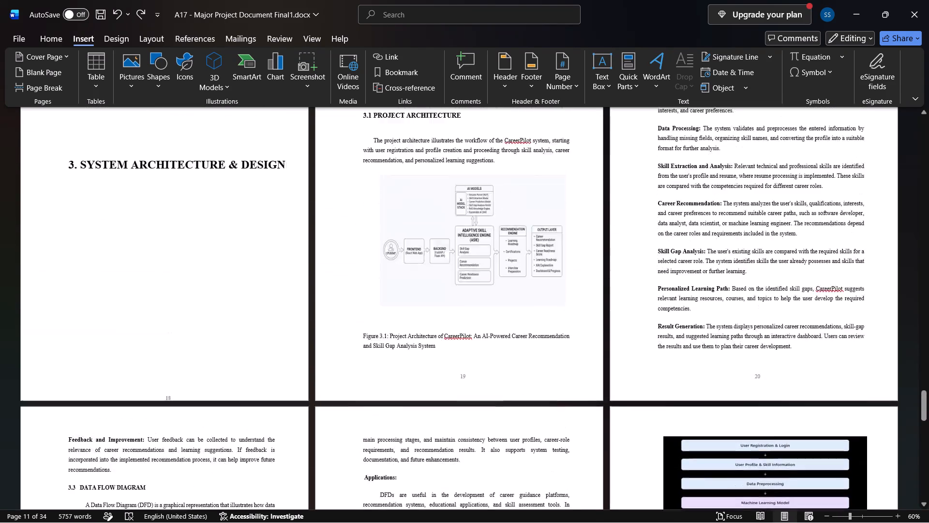
scroll(527, 355, up, 19)
scroll(527, 355, up, 9)
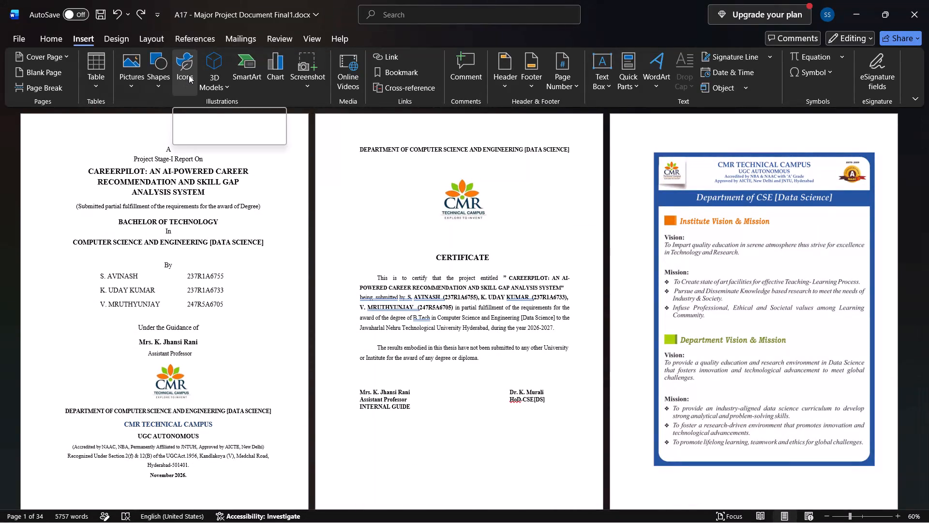
Save the report to the Downloads folder as a Word document named A17 - Major Project Document Final1.docx.
click(15, 35)
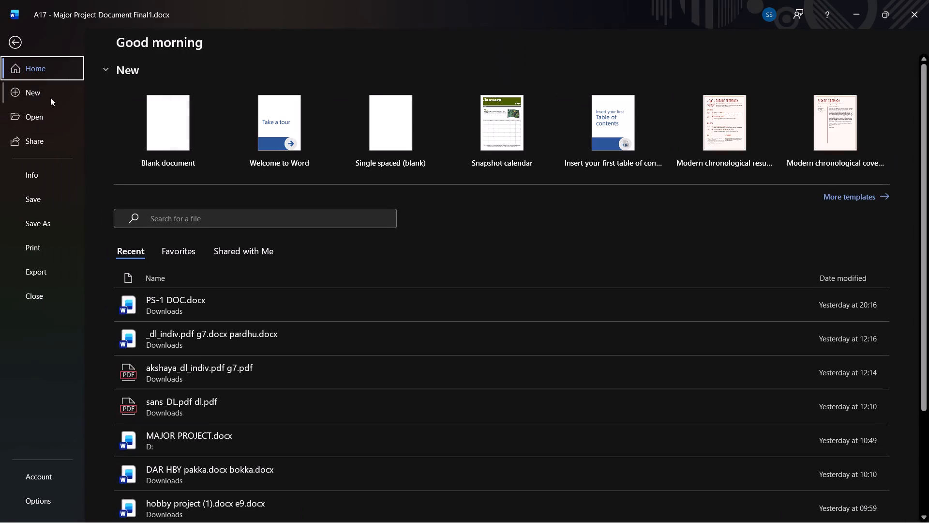
click(41, 218)
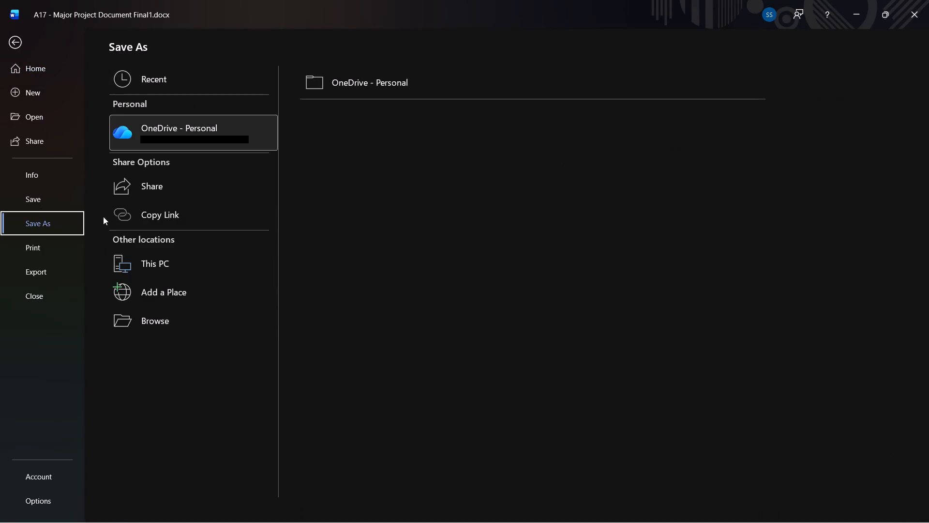
click(196, 323)
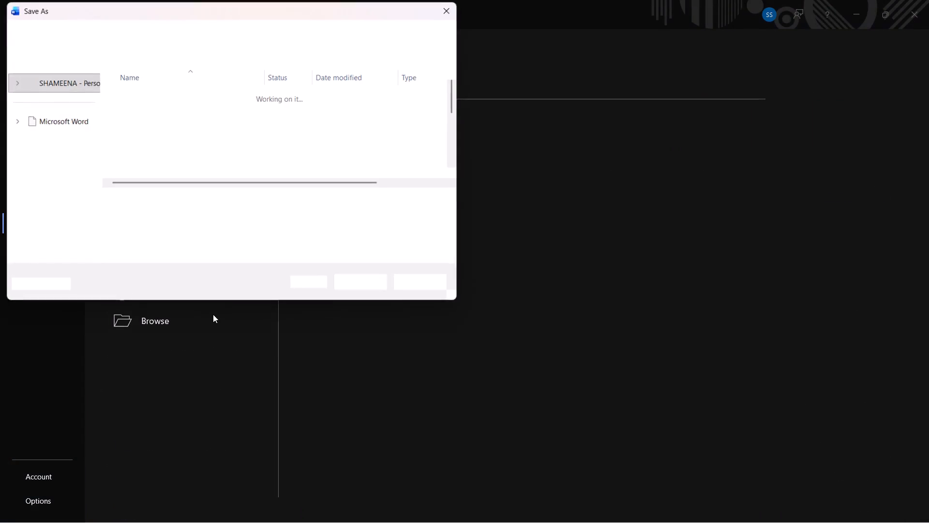
click(61, 152)
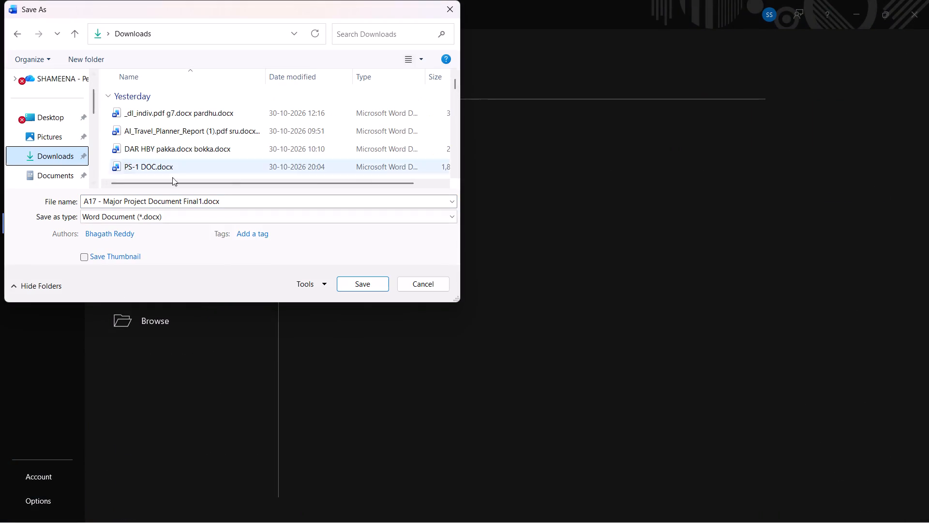
click(356, 282)
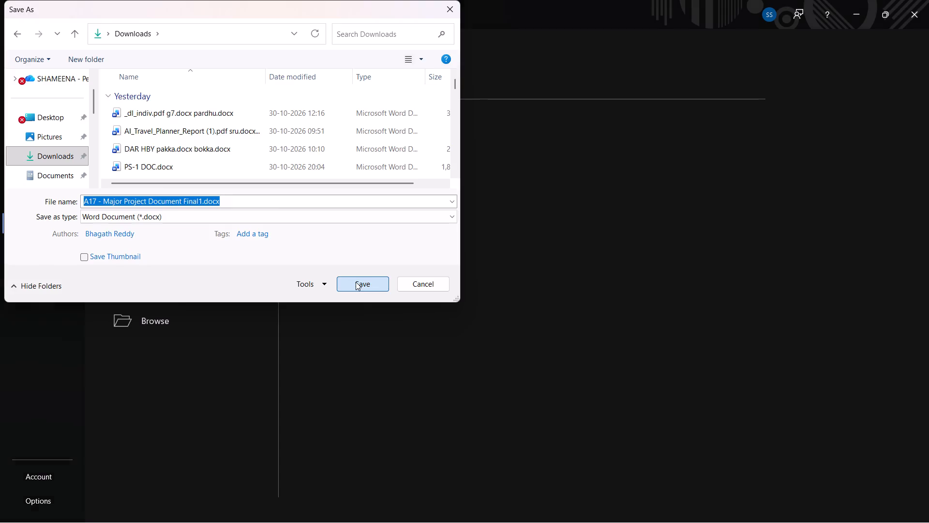